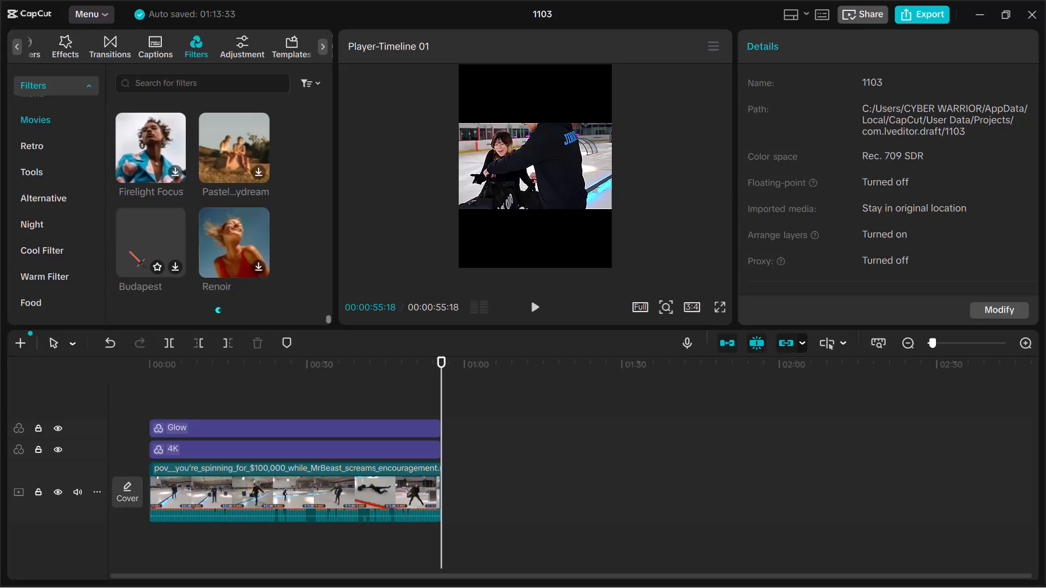
Search the filters for "clear II" and place the Clear II filter on a new track above Glow, starting at 00:00.
left_click(54, 259)
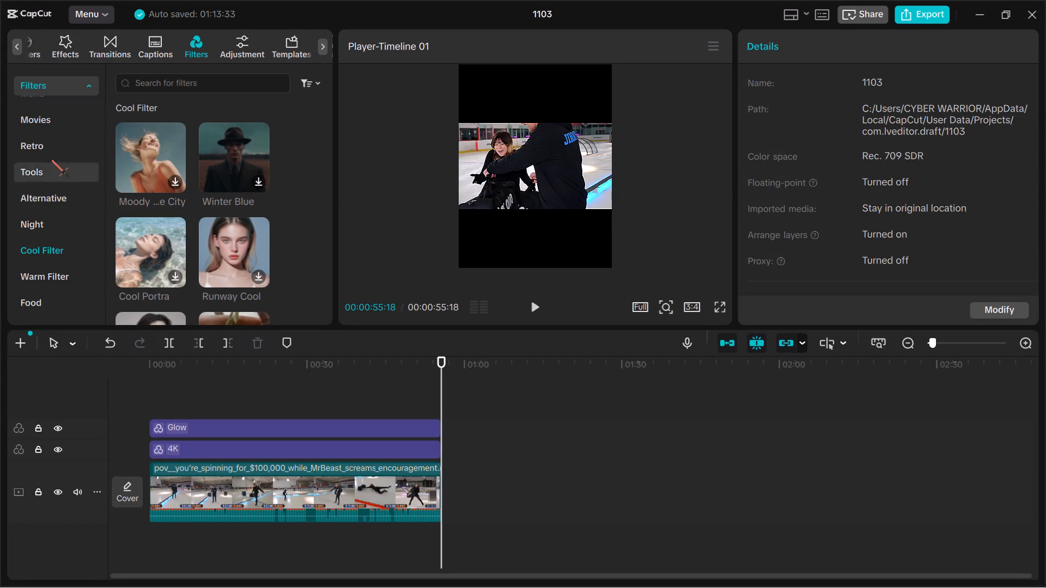
left_click(178, 73)
type("clear")
key("space")
type("II")
key("Return")
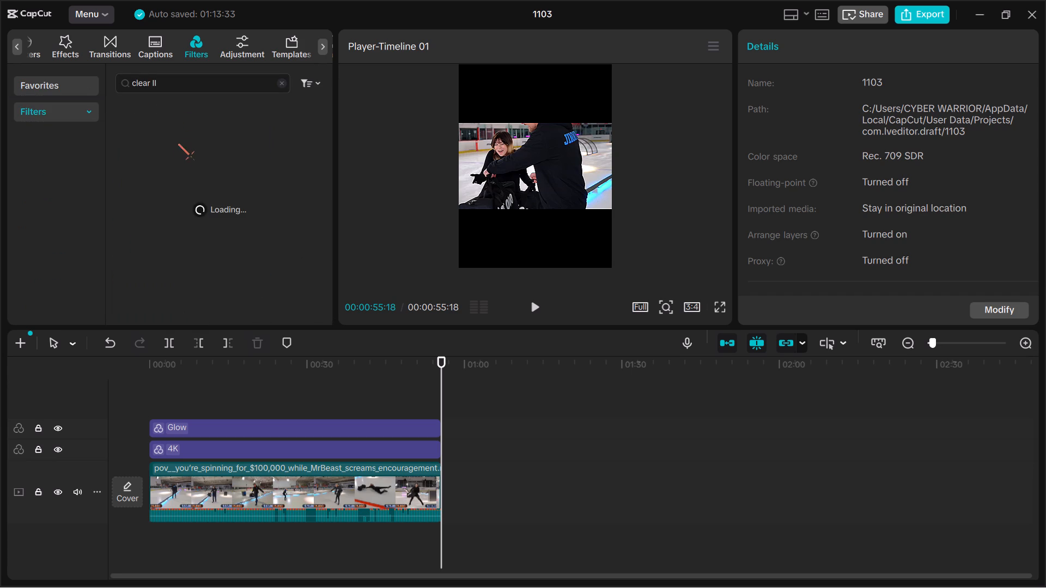
left_click(158, 143)
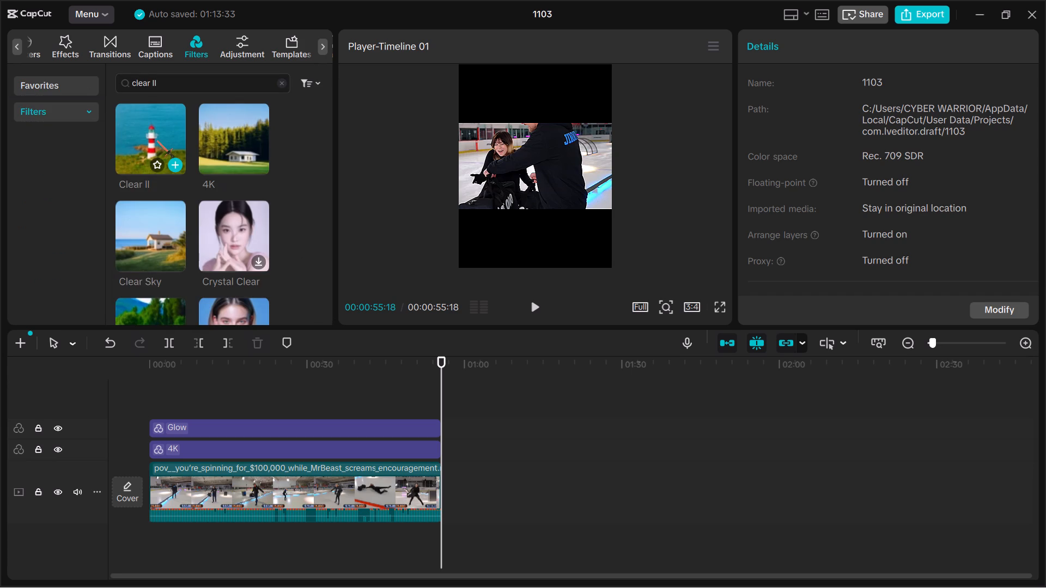
left_click(159, 134)
left_click_drag(159, 138, 150, 394)
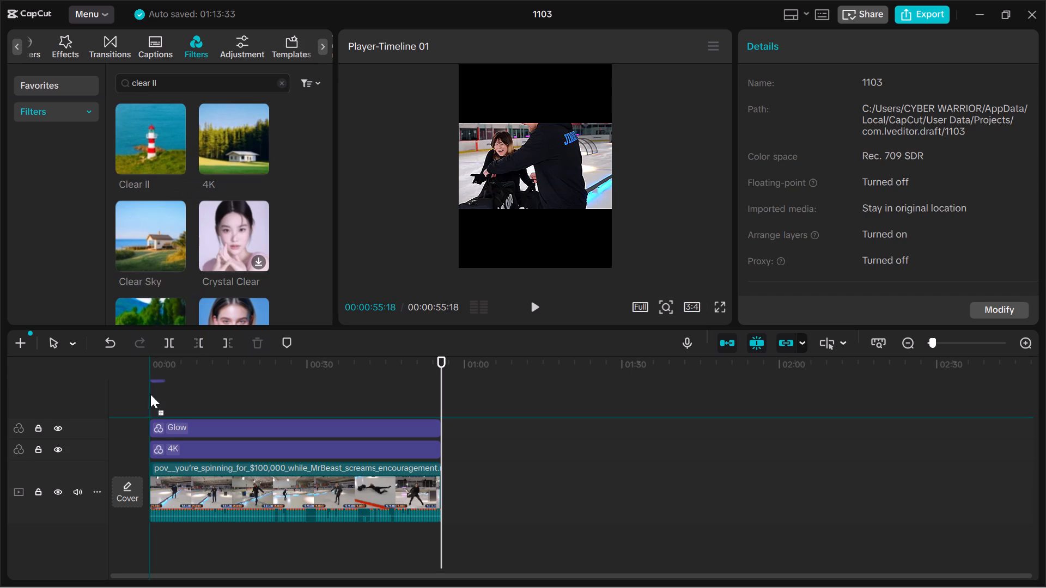
left_click_drag(150, 394, 150, 413)
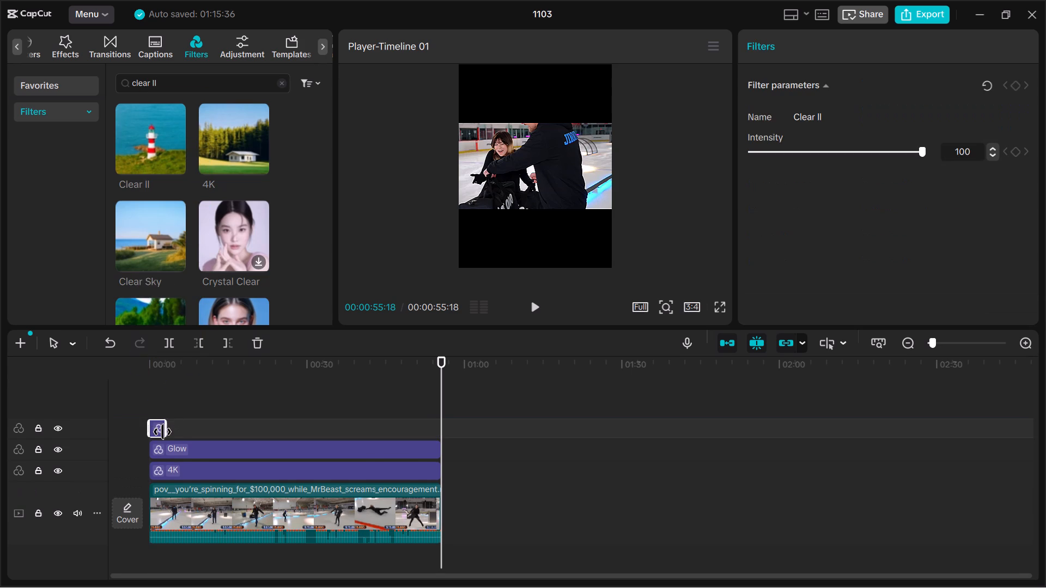
Extend the Clear II filter to the end of the video clip, matching the Glow and 4K filters.
left_click_drag(162, 432, 433, 438)
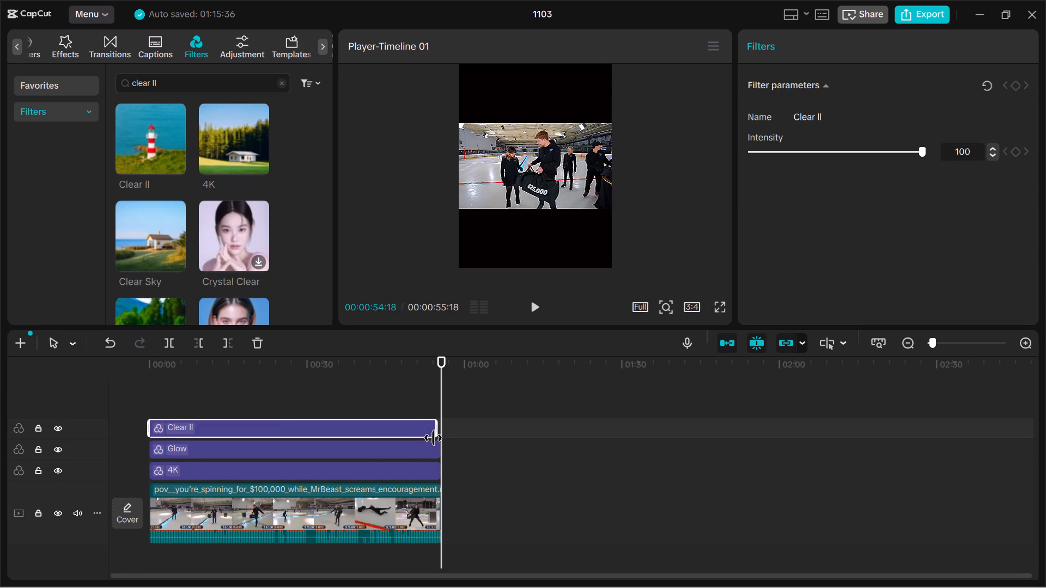
left_click_drag(433, 438, 435, 438)
left_click(427, 395)
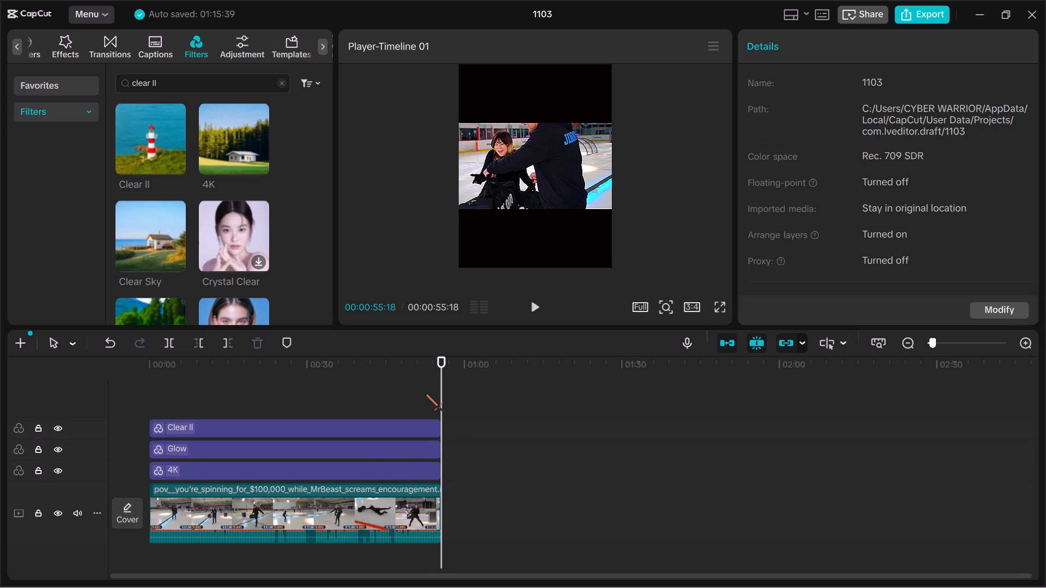
left_click_drag(422, 368, 464, 375)
Play the filtered video from the beginning in full-screen preview.
left_click(719, 314)
left_click(719, 312)
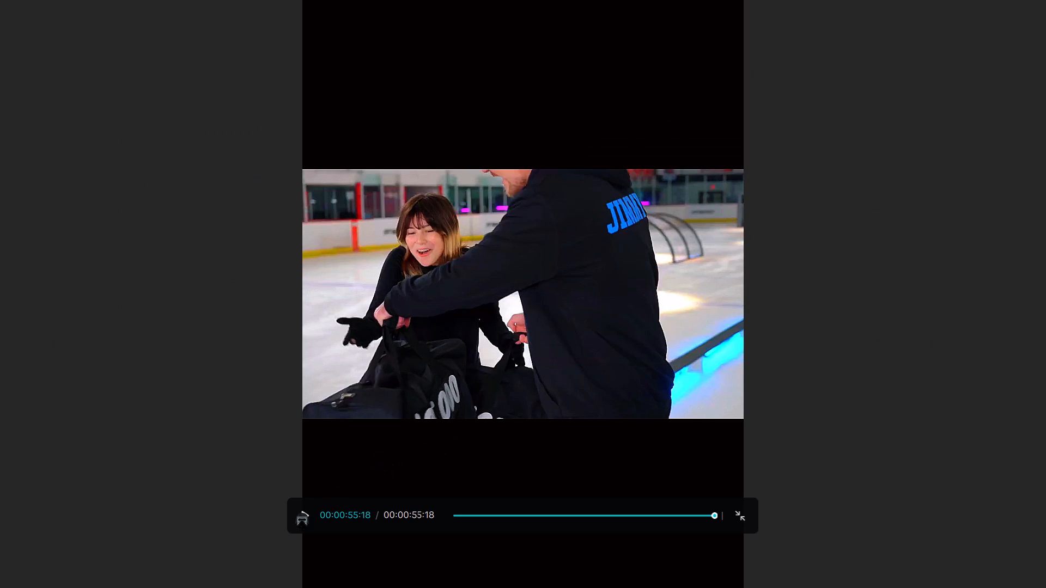
left_click(300, 514)
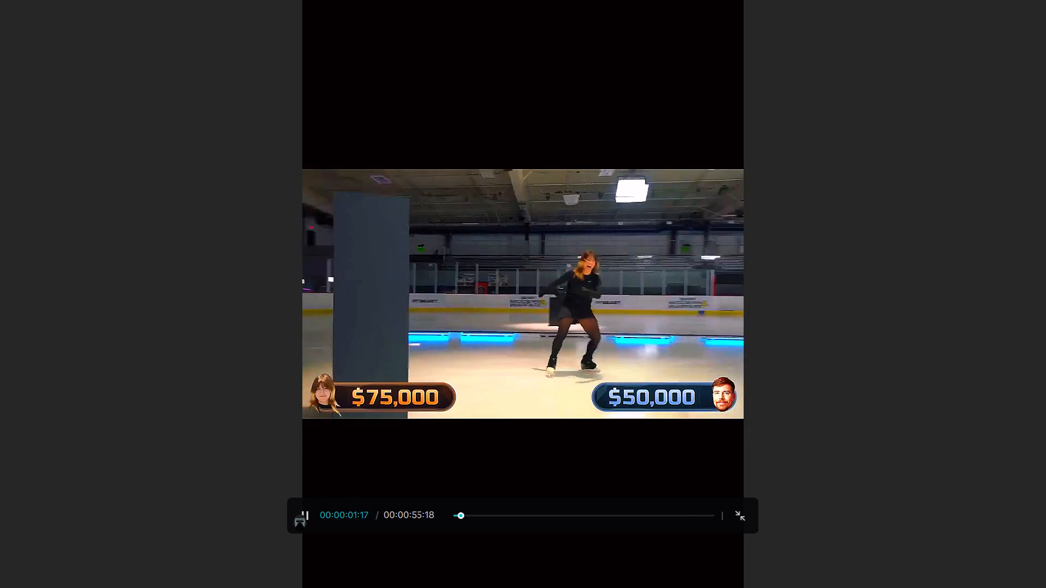
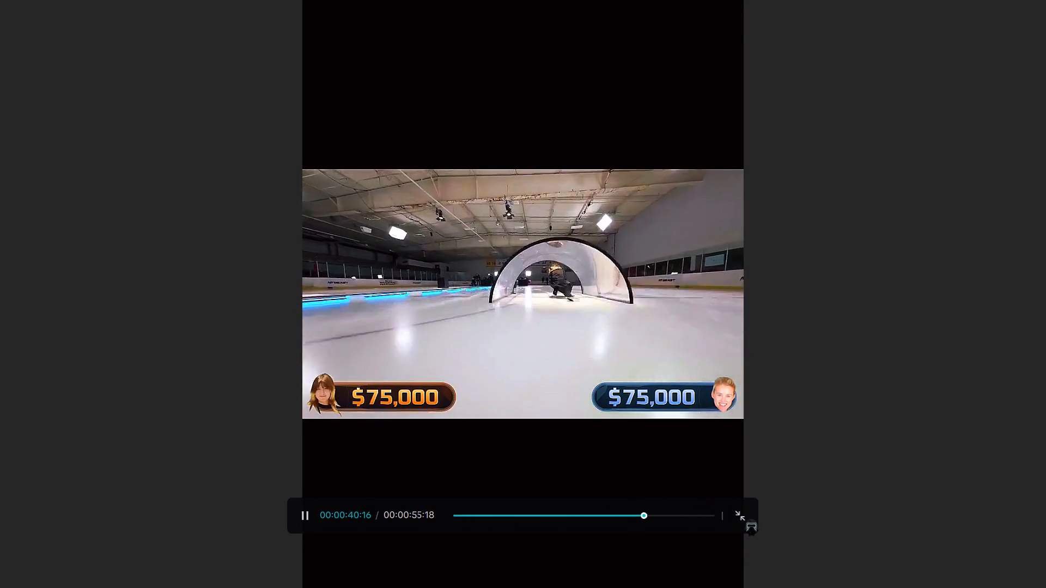
Leave the full-screen preview and scrub the playhead back near the start of the clip, at about 00:00:01.
left_click(752, 519)
left_click_drag(366, 367, 175, 385)
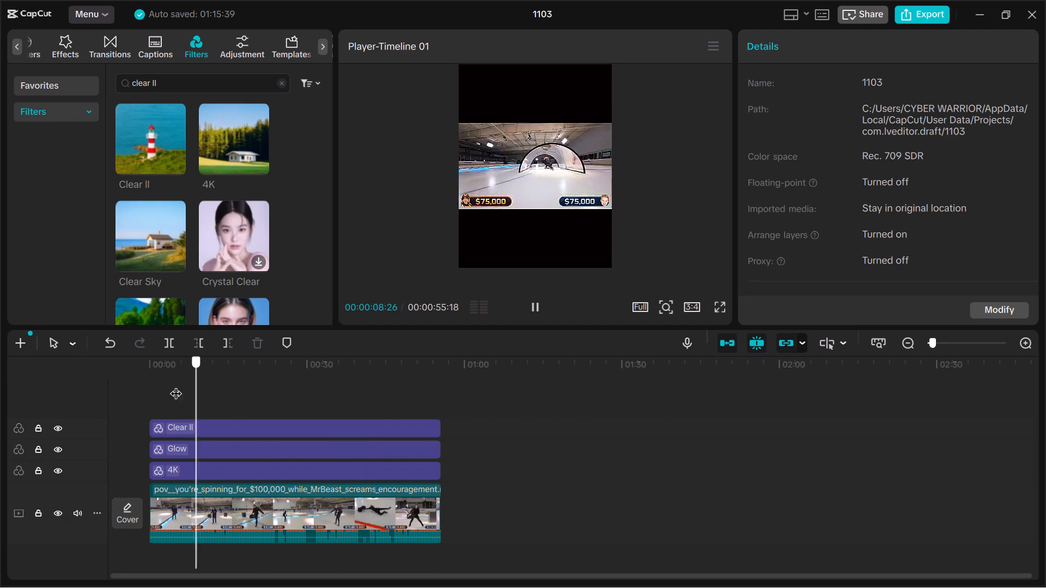
left_click_drag(175, 385, 155, 388)
left_click_drag(75, 46, 231, 57)
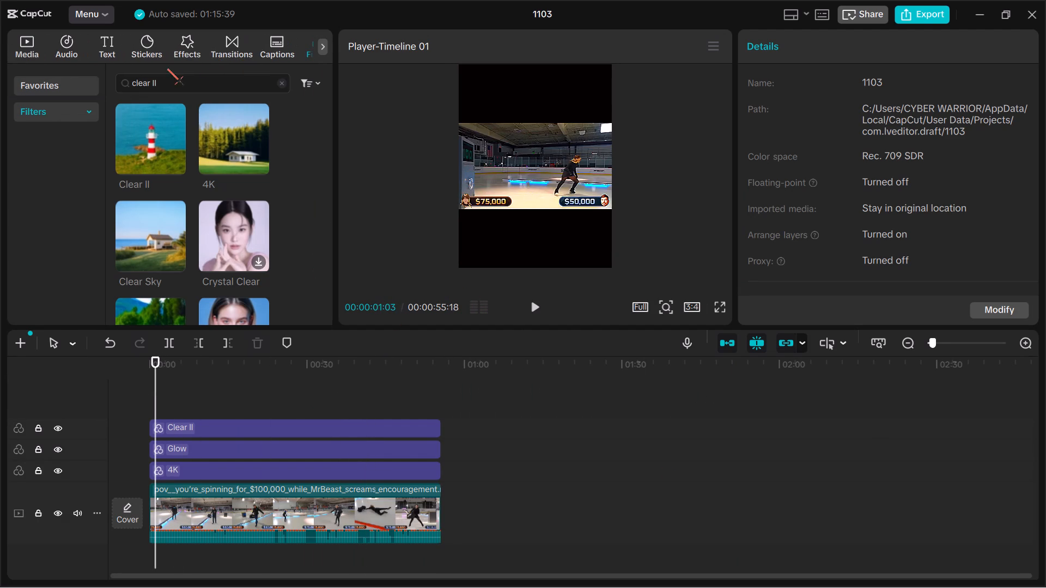
Open the export settings for the project and name the exported video "first video for rumble".
left_click(908, 14)
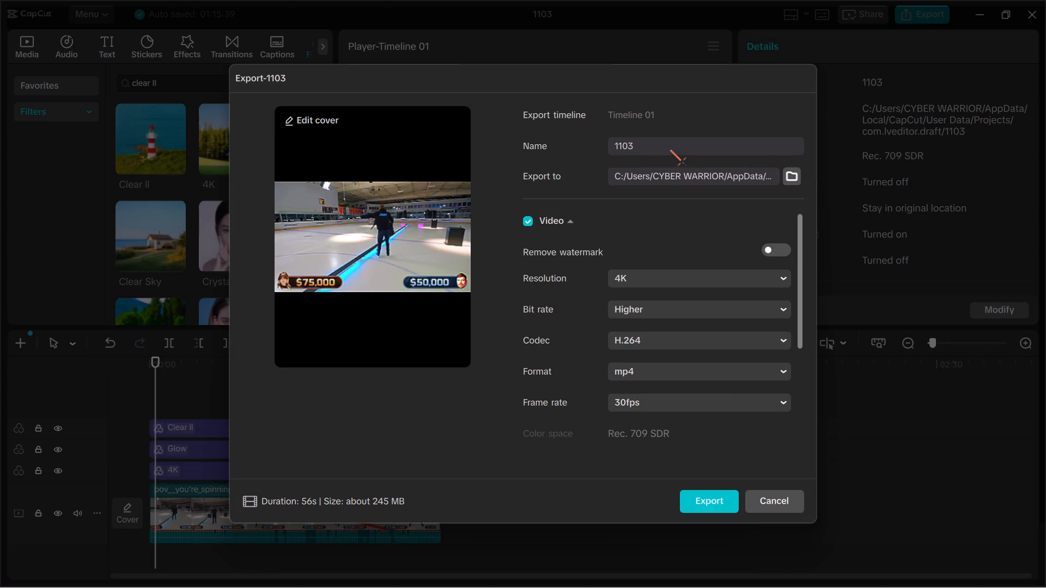
double_click(670, 150)
type("first video for rumb;e")
key("BackSpace")
key("BackSpace")
type("le")
Review the video and audio export settings, including resolution, bit rate, codec, format and frame rate.
scroll(687, 269, "down", 1)
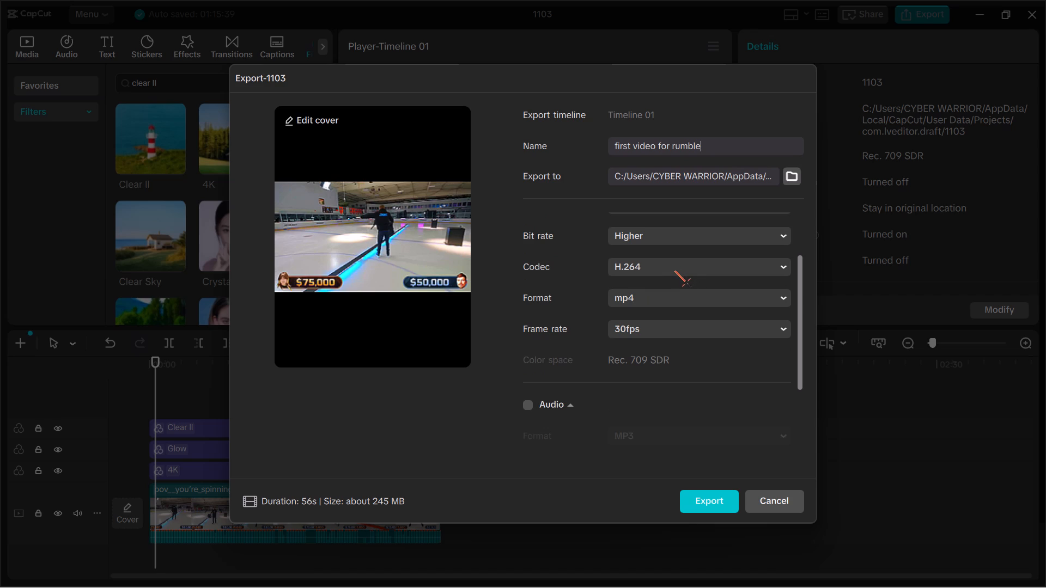
scroll(683, 303, "down", 4)
scroll(683, 305, "up", 2)
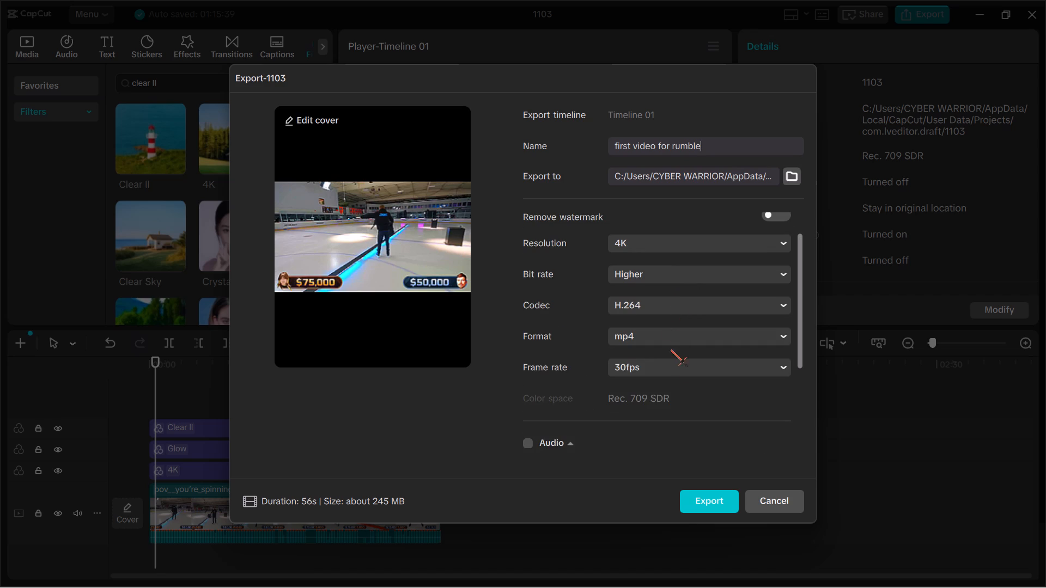
Set the export frame rate to 60fps.
left_click(679, 372)
left_click(683, 560)
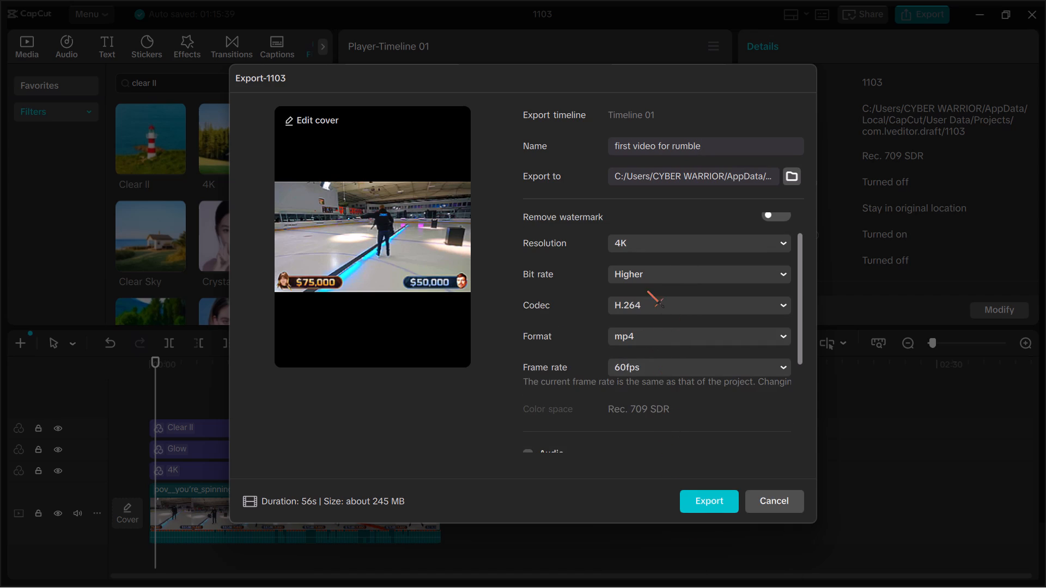
Try to export the video with the chosen settings, closing the sign-in window and starting the export again.
scroll(660, 305, "down", 5)
scroll(672, 358, "down", 6)
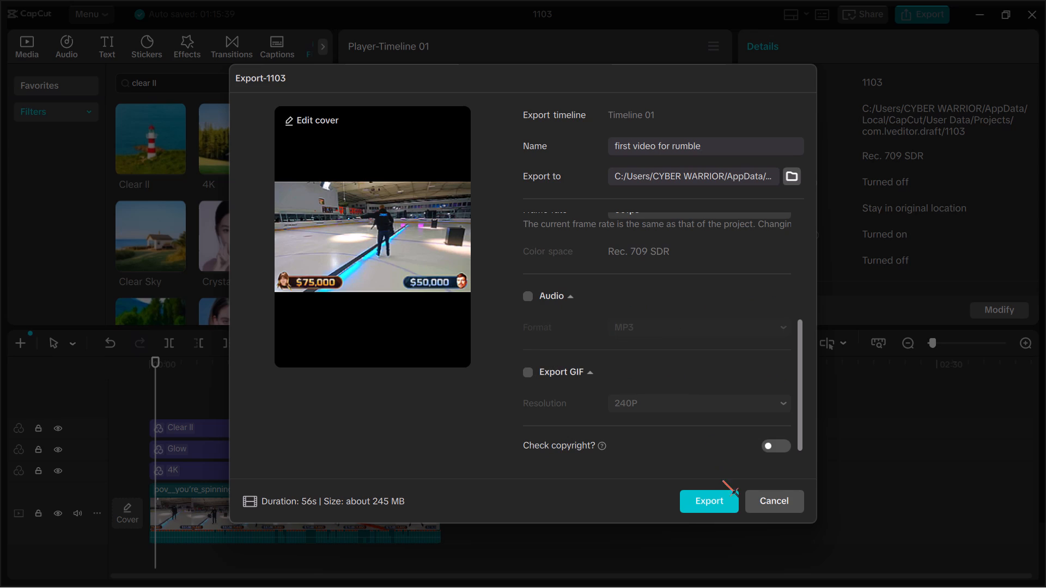
left_click(720, 501)
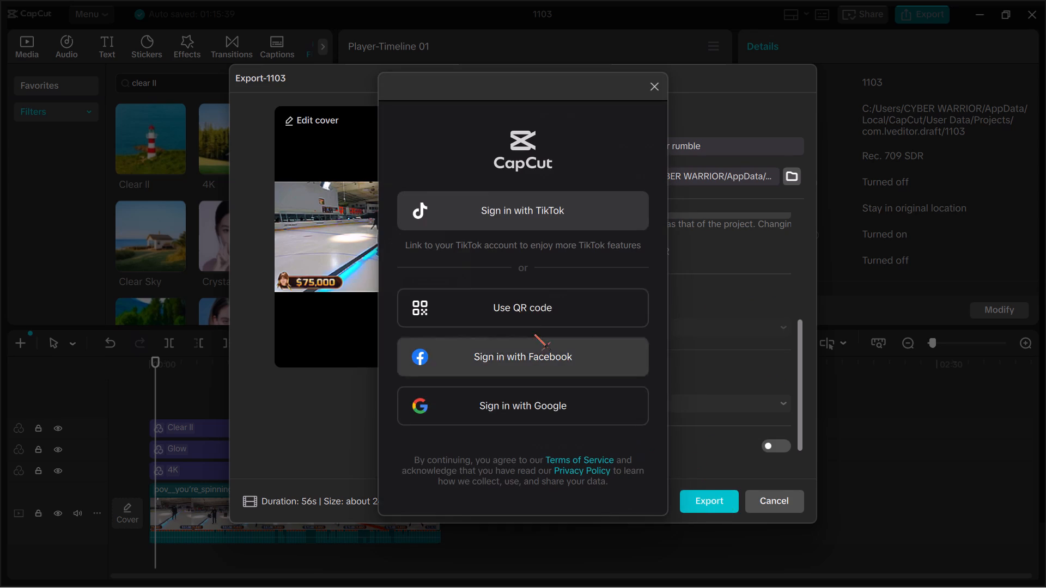
left_click(655, 89)
left_click(727, 503)
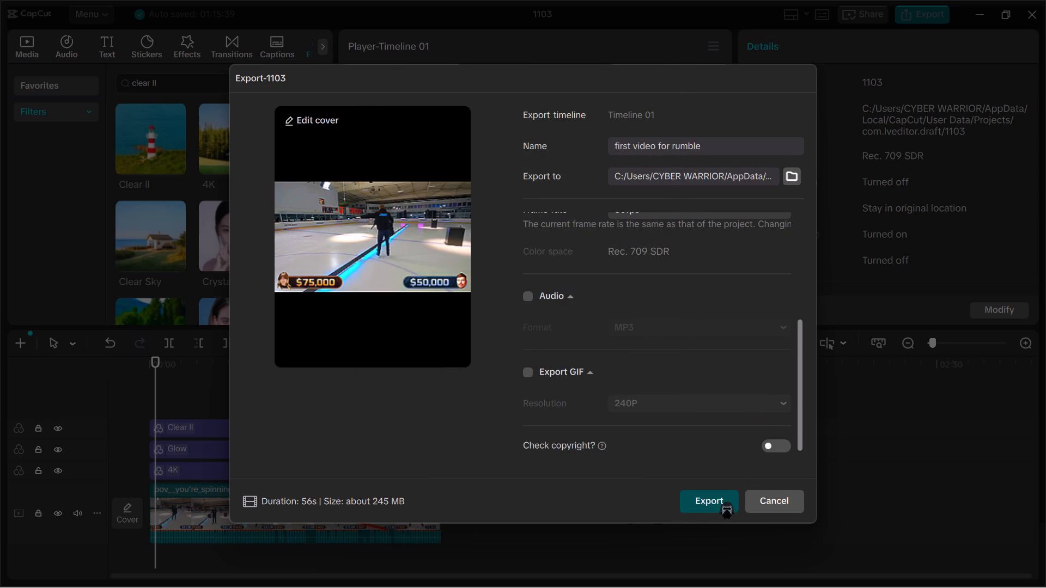
scroll(622, 364, "down", 5)
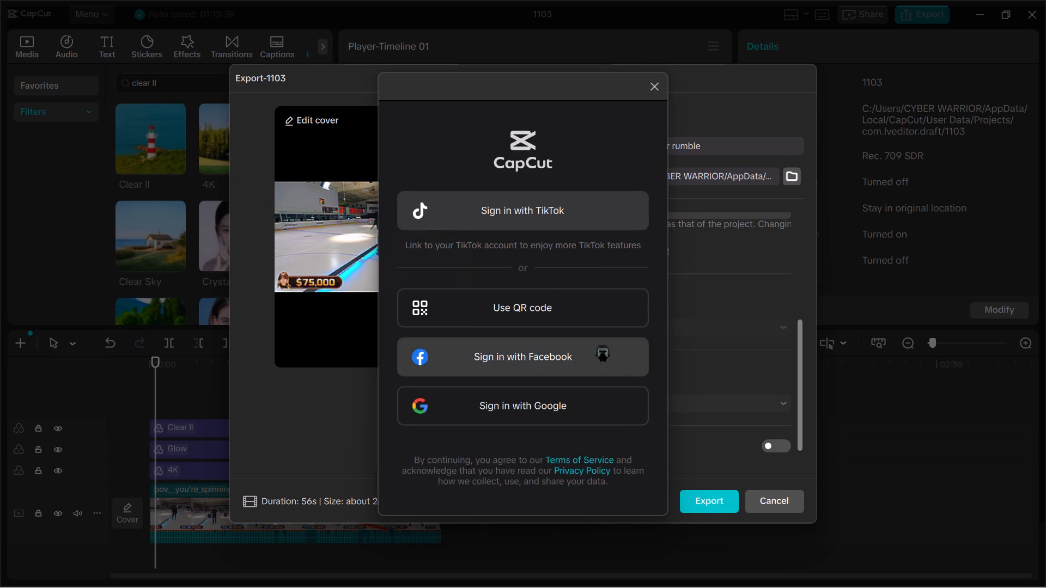
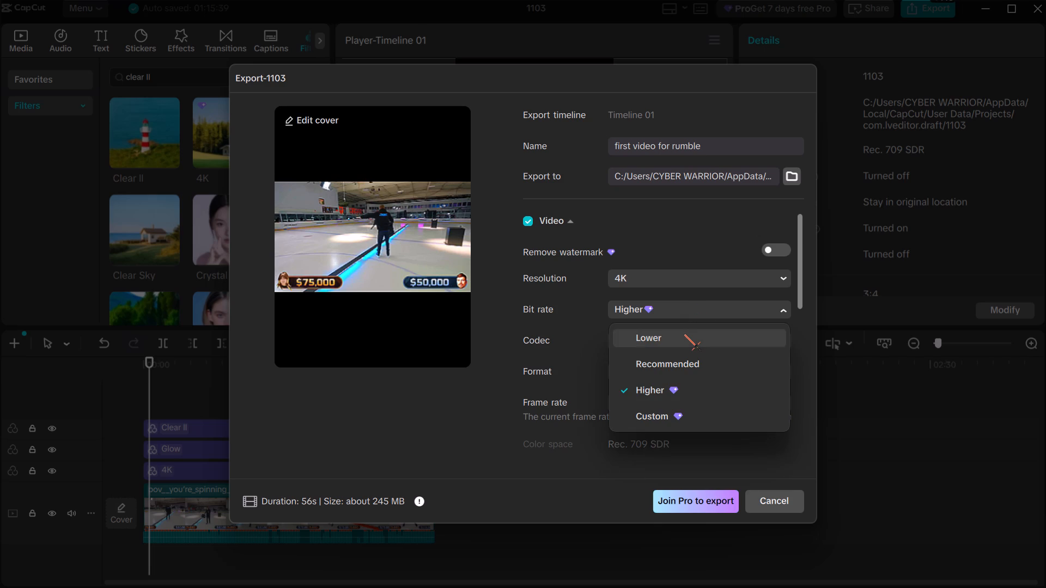
Set the export bit rate to Recommended and the frame rate to 30fps.
left_click(687, 367)
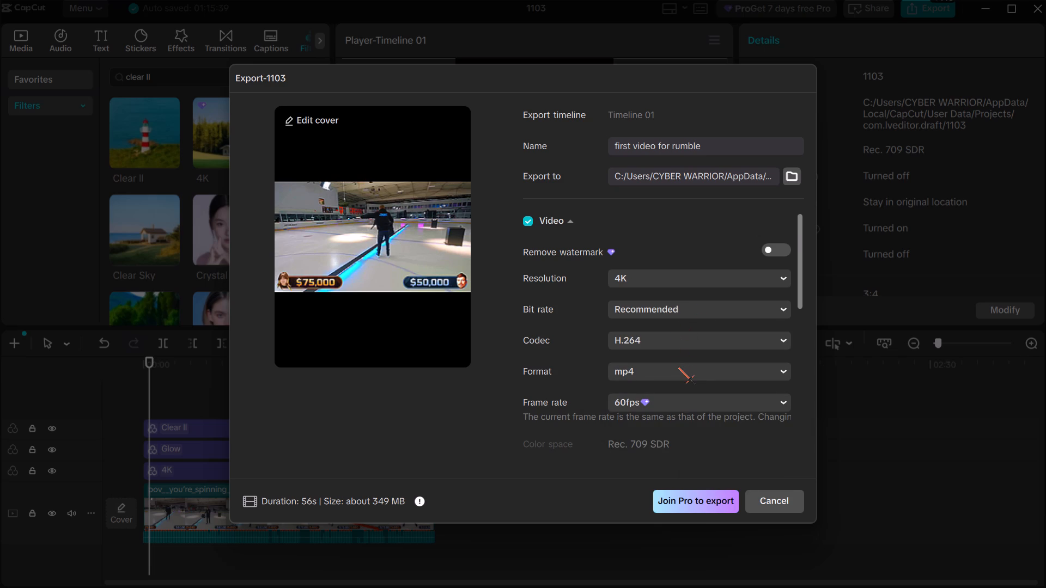
scroll(678, 367, "down", 1)
left_click(669, 327)
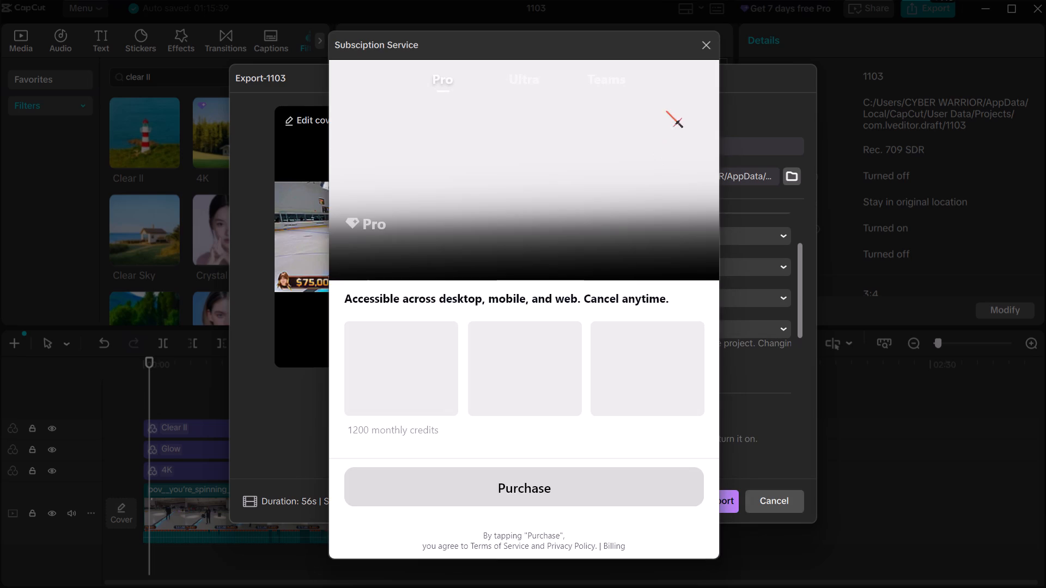
left_click(704, 44)
left_click(703, 328)
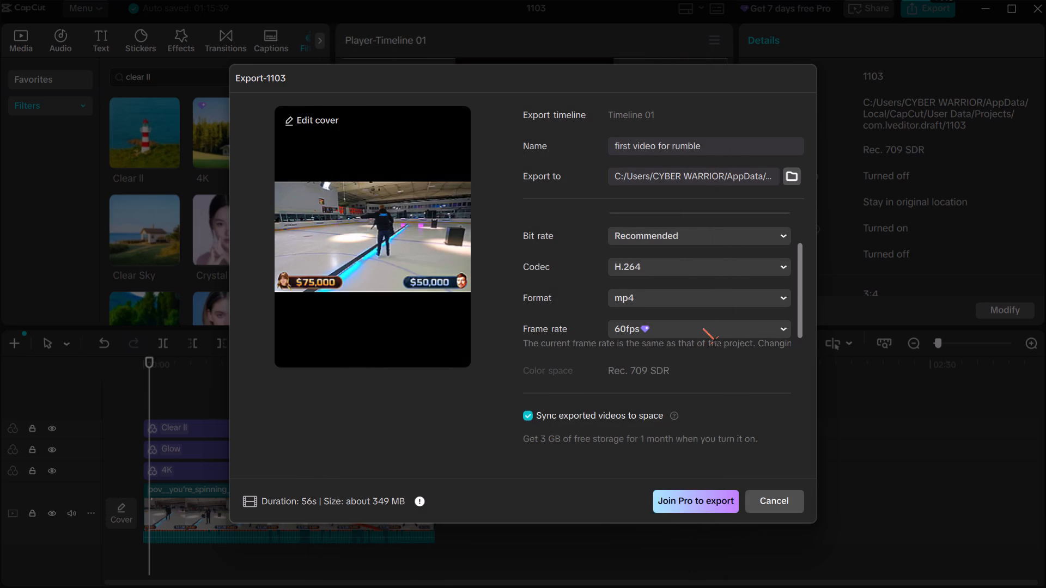
left_click(681, 431)
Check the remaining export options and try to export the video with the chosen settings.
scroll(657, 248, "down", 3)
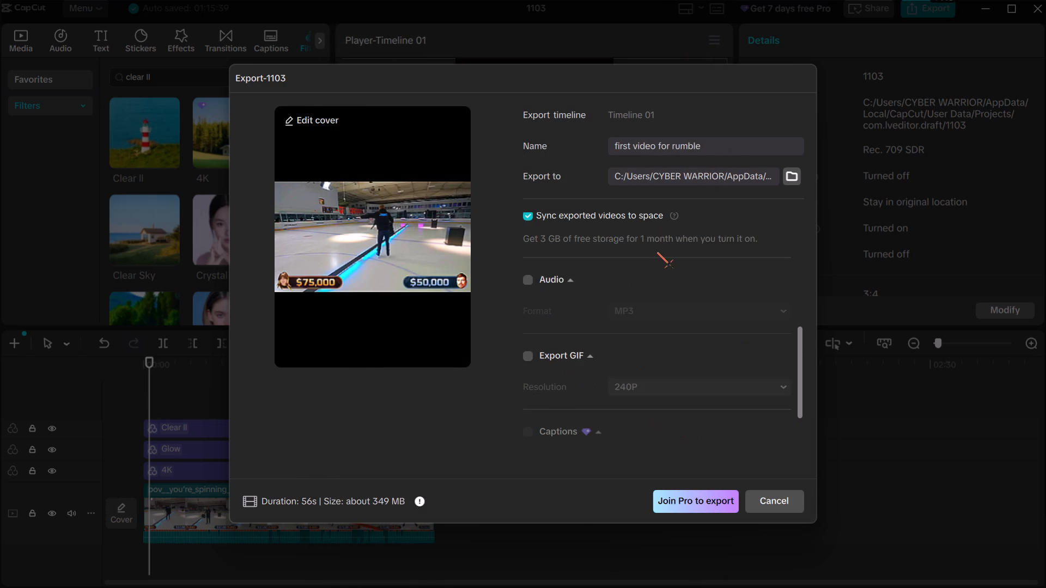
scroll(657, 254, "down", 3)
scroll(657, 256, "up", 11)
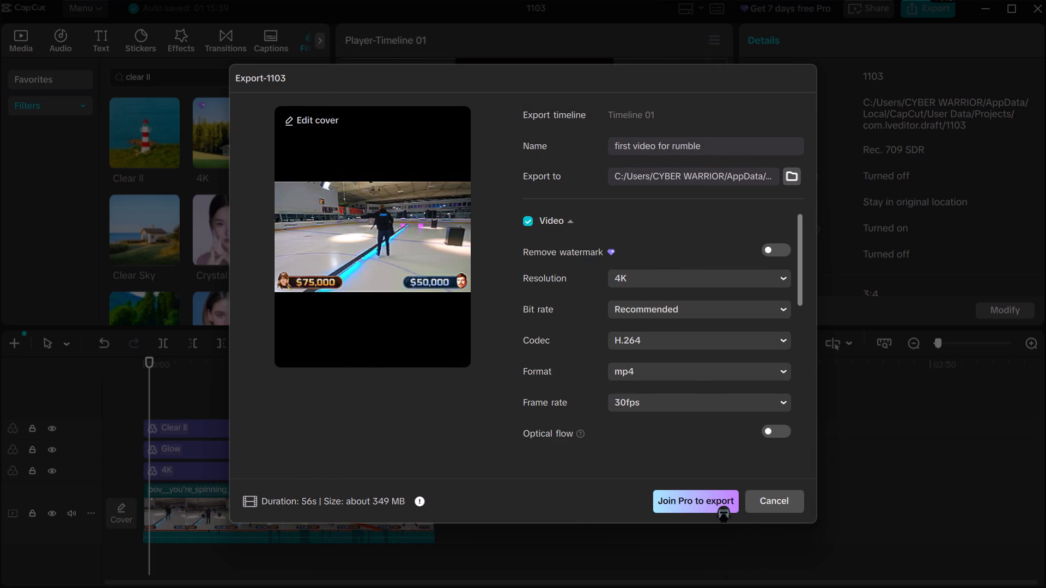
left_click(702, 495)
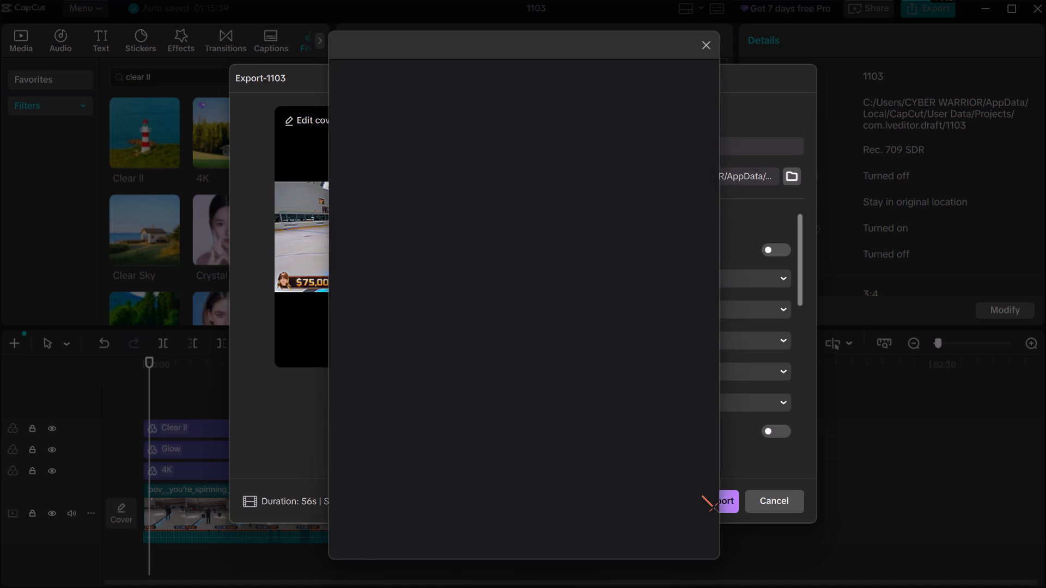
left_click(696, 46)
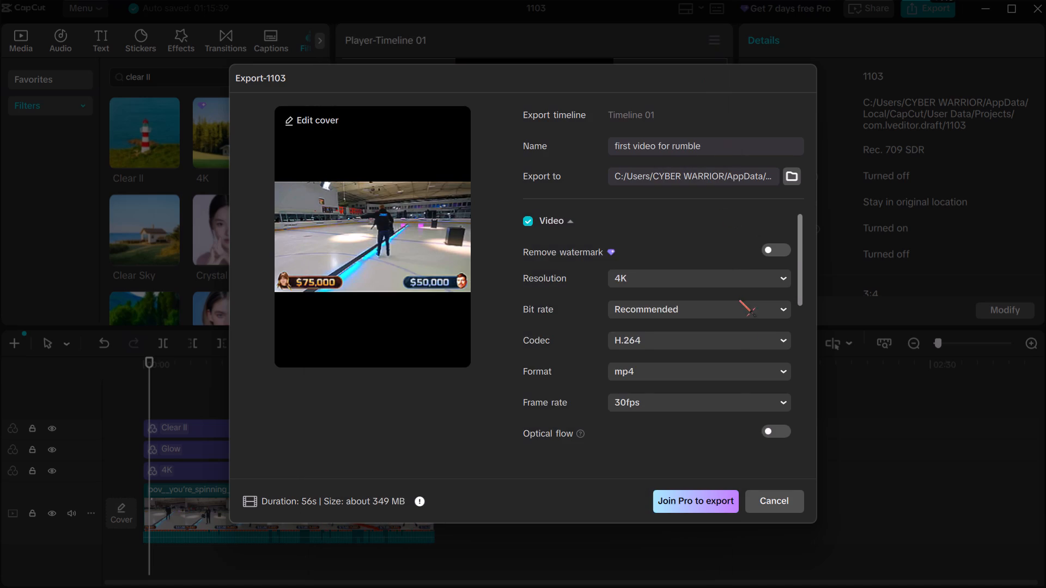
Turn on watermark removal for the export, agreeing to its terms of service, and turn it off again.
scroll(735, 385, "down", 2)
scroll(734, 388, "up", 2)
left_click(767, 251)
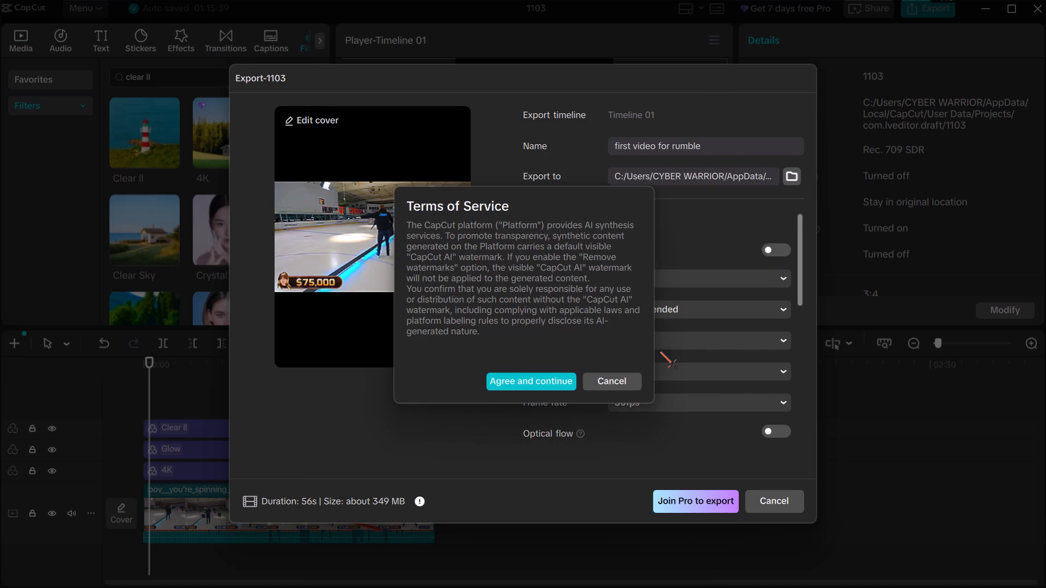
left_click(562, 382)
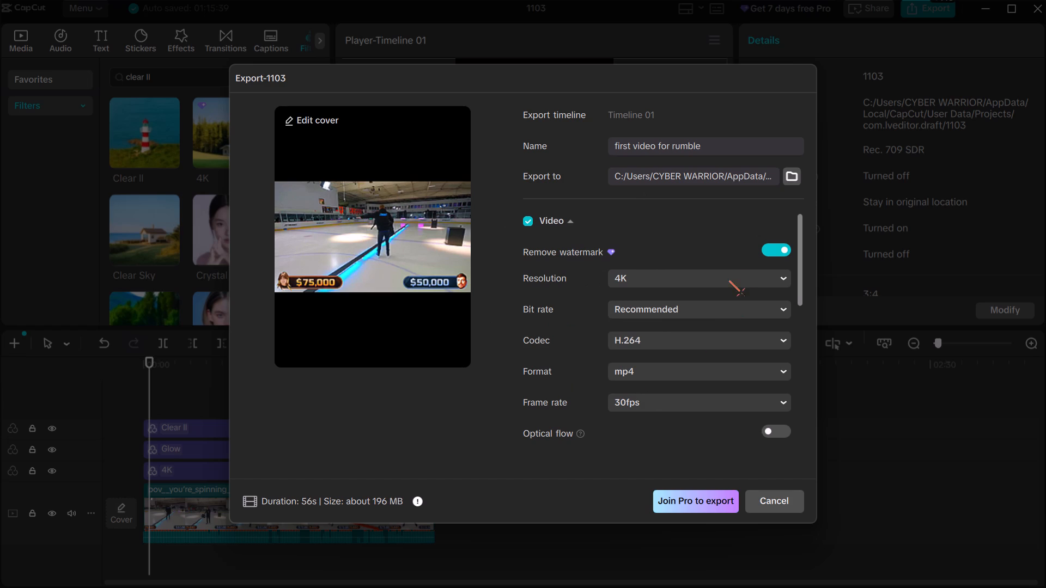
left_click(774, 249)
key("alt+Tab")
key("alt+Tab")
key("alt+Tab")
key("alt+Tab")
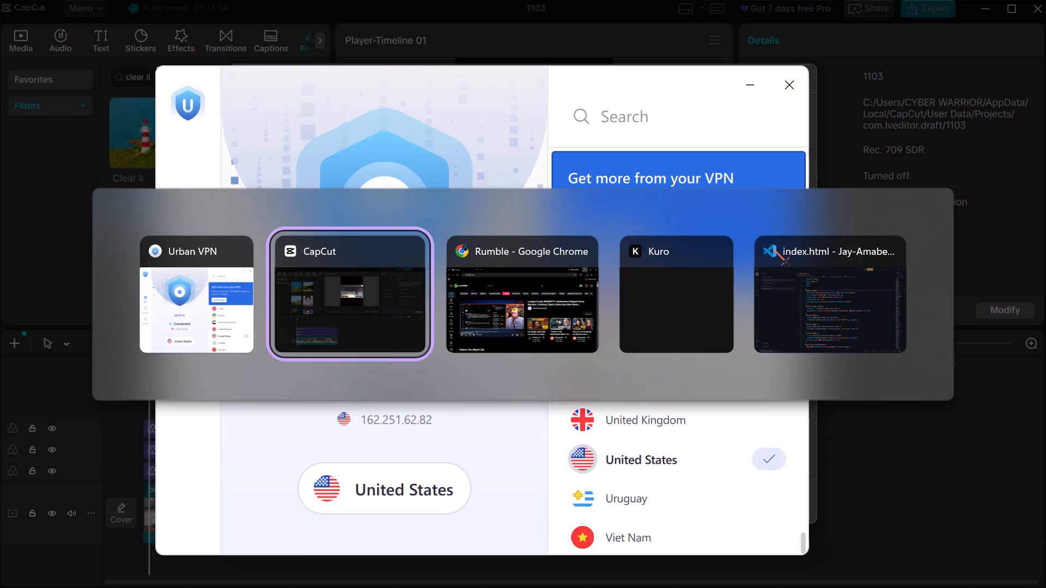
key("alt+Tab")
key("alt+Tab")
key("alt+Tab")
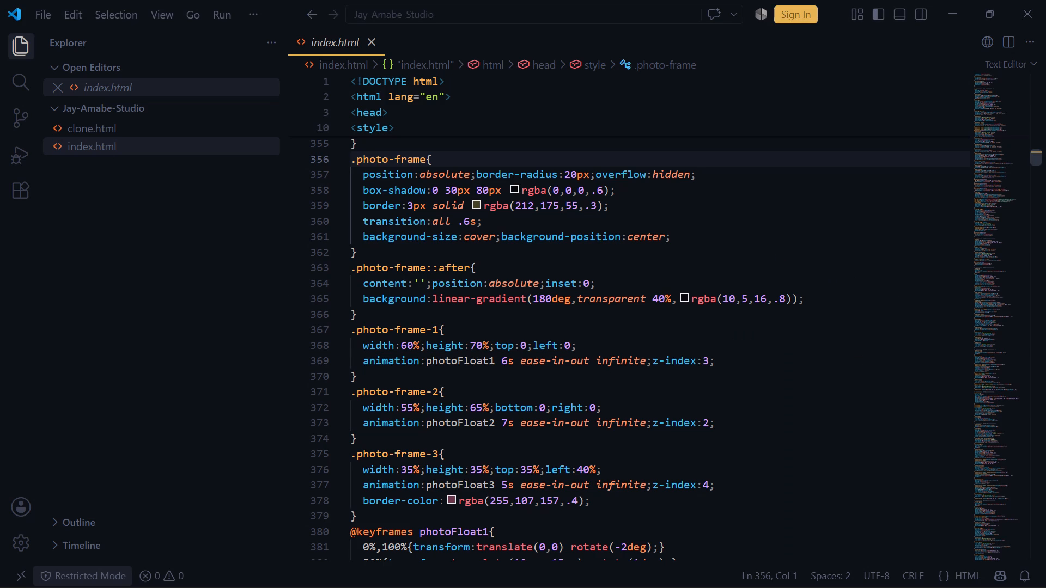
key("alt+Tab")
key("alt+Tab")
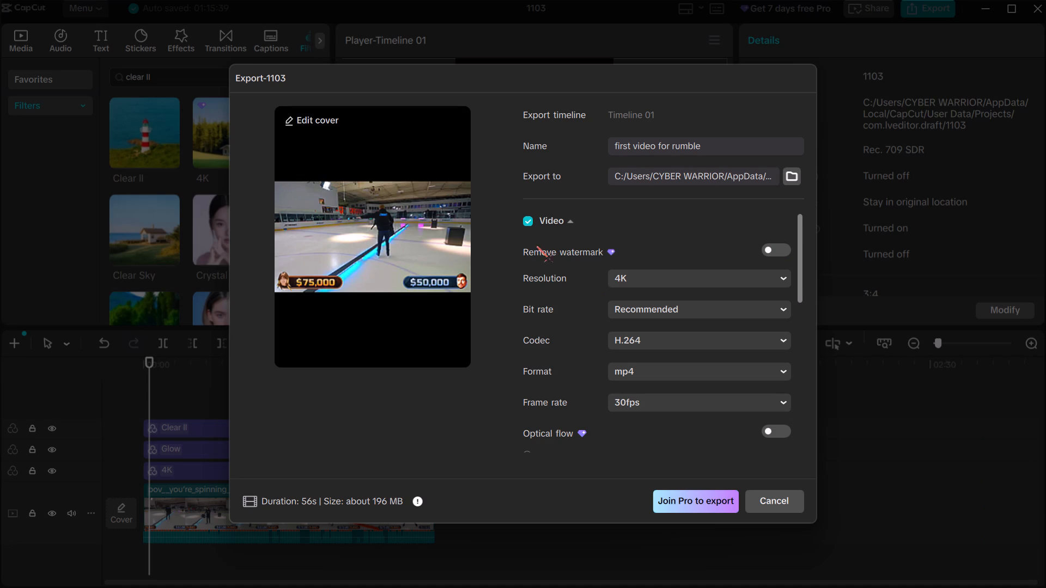
Leave the export settings without exporting, keeping video output enabled, and return to the timeline.
left_click(525, 222)
left_click(525, 222)
scroll(653, 214, "up", 5)
left_click(769, 497)
scroll(471, 375, "down", 1)
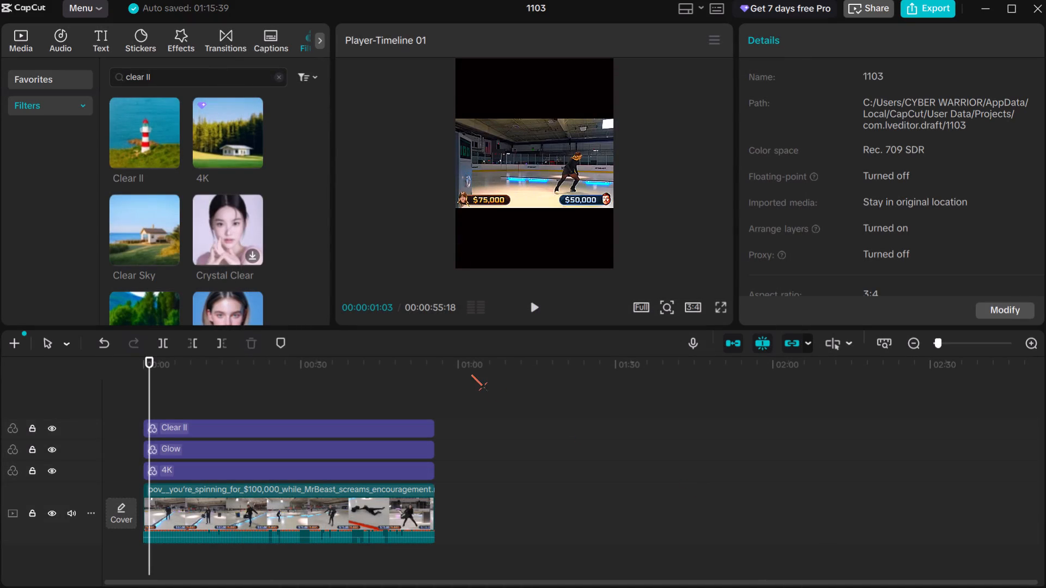
Move the playhead to 00:00:00:00, select the video clip with its three filter layers, and render the whole timeline.
left_click_drag(149, 366, 93, 373)
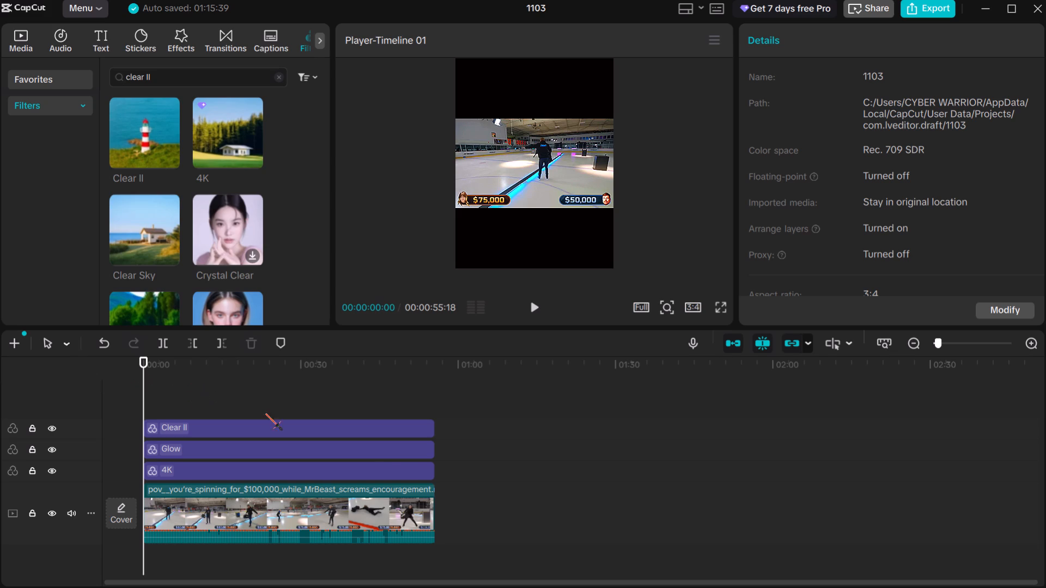
left_click_drag(521, 528, 138, 420)
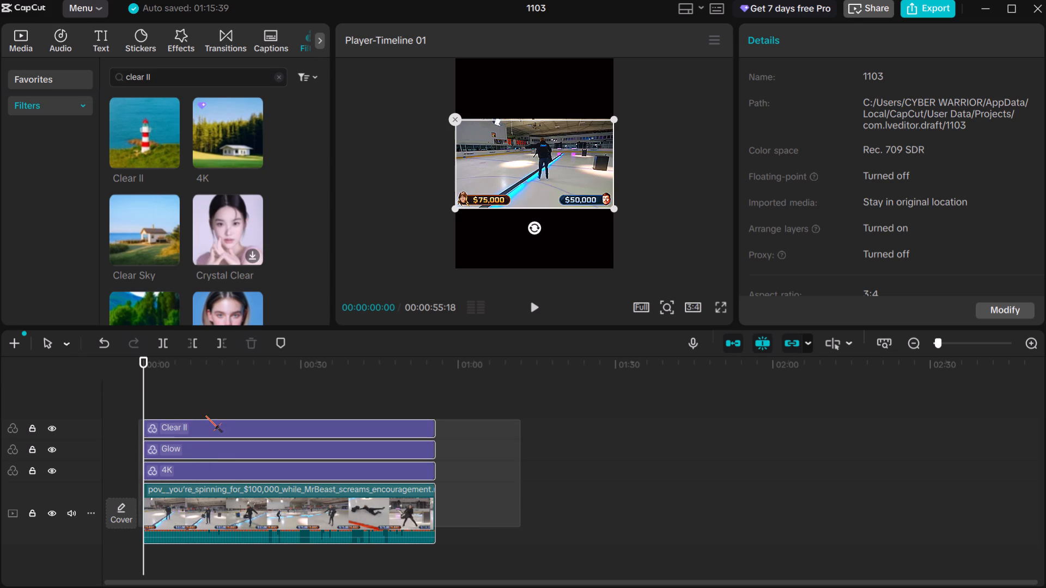
right_click(485, 486)
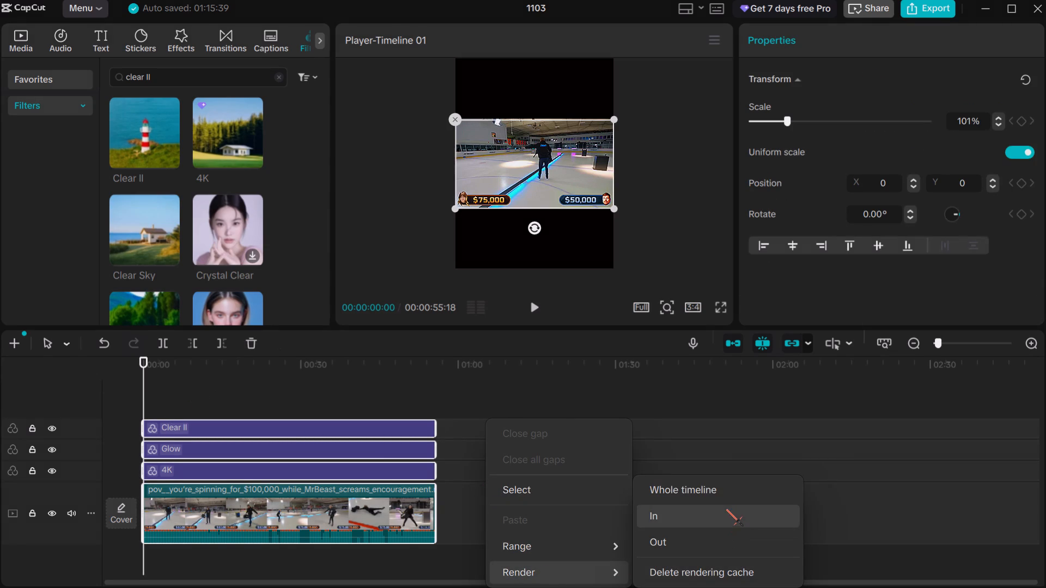
left_click(726, 495)
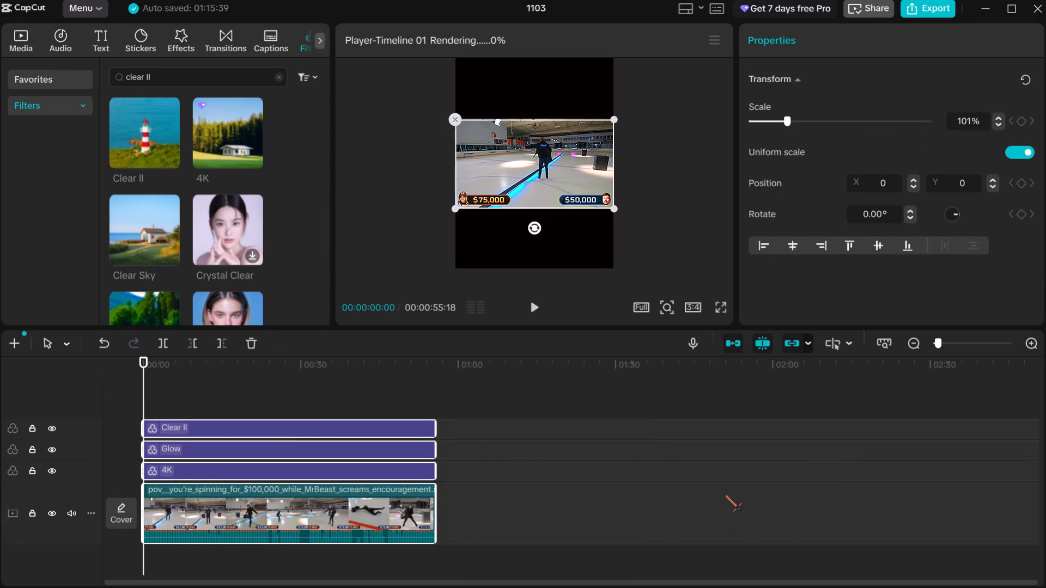
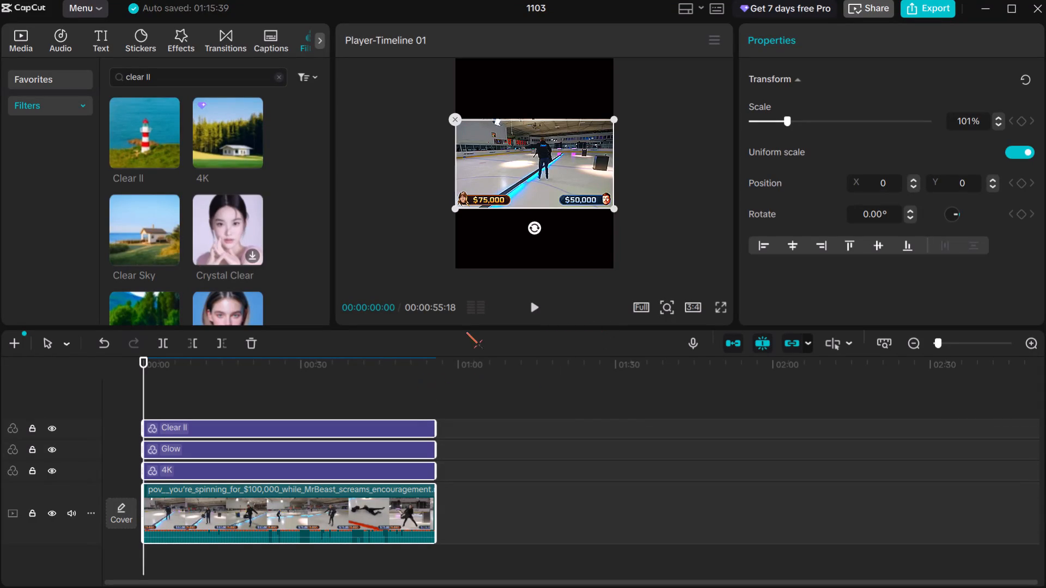
Preview the filtered video from the start, including in full screen, and return the playhead to 00:00:00:00 for another brief playback.
left_click(539, 309)
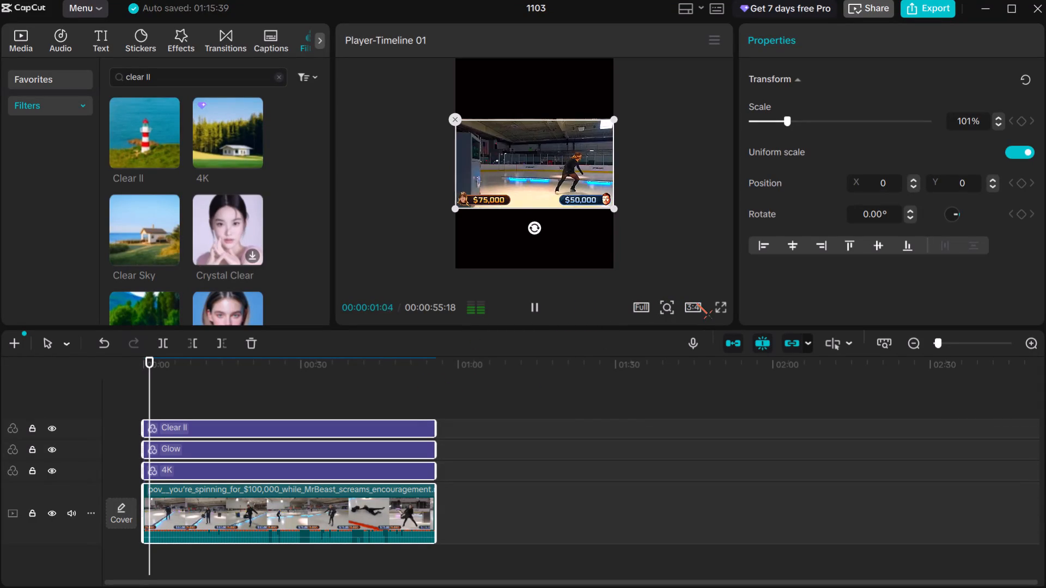
left_click(718, 308)
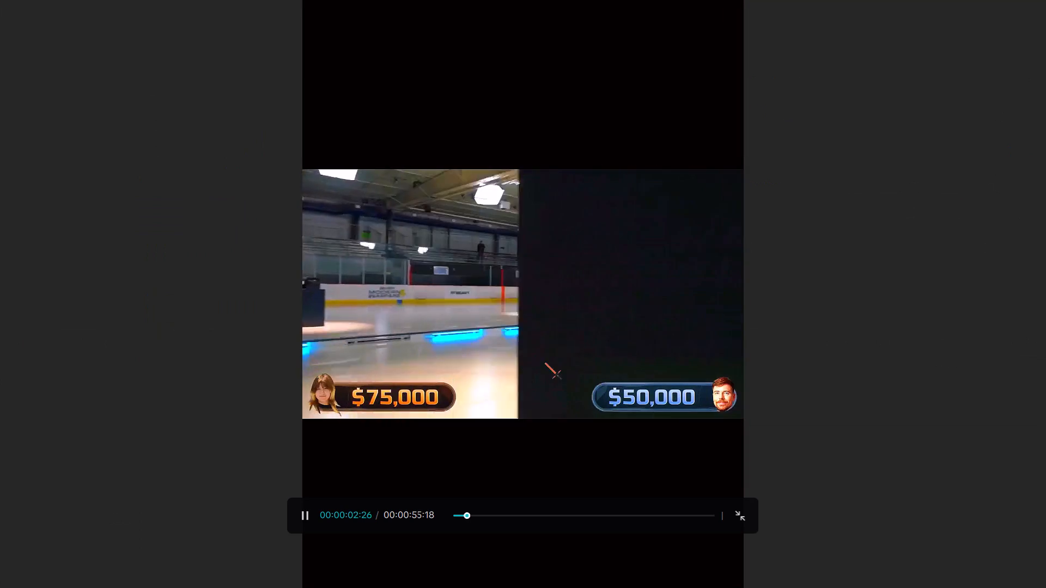
left_click(745, 517)
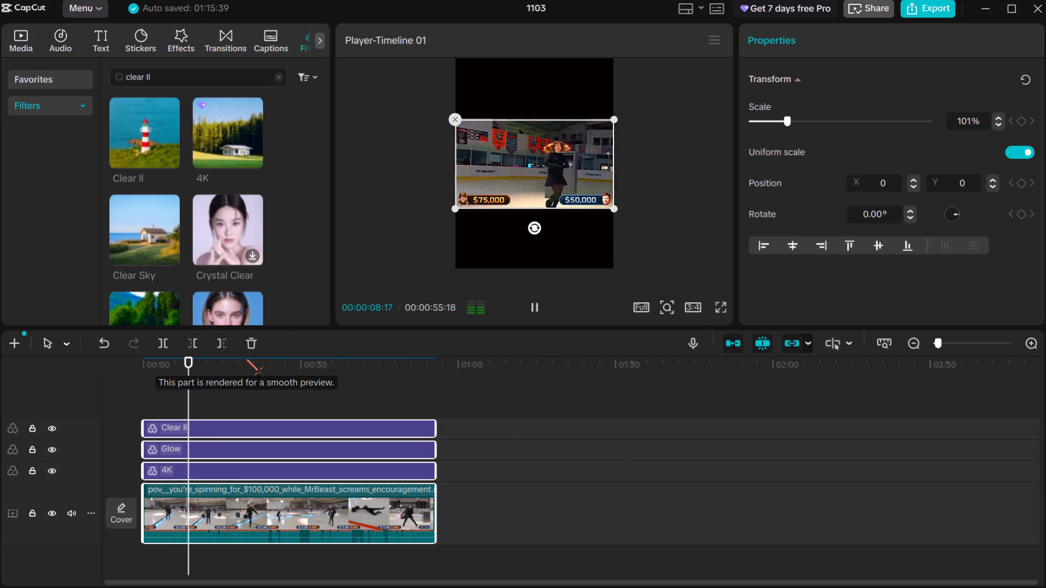
left_click_drag(194, 370, 74, 381)
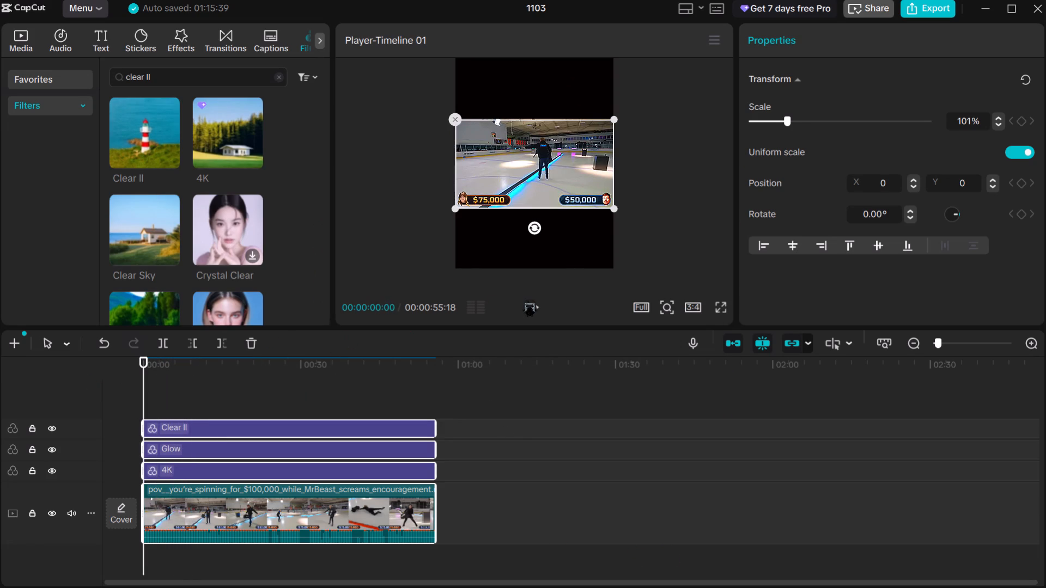
left_click(533, 299)
left_click(536, 309)
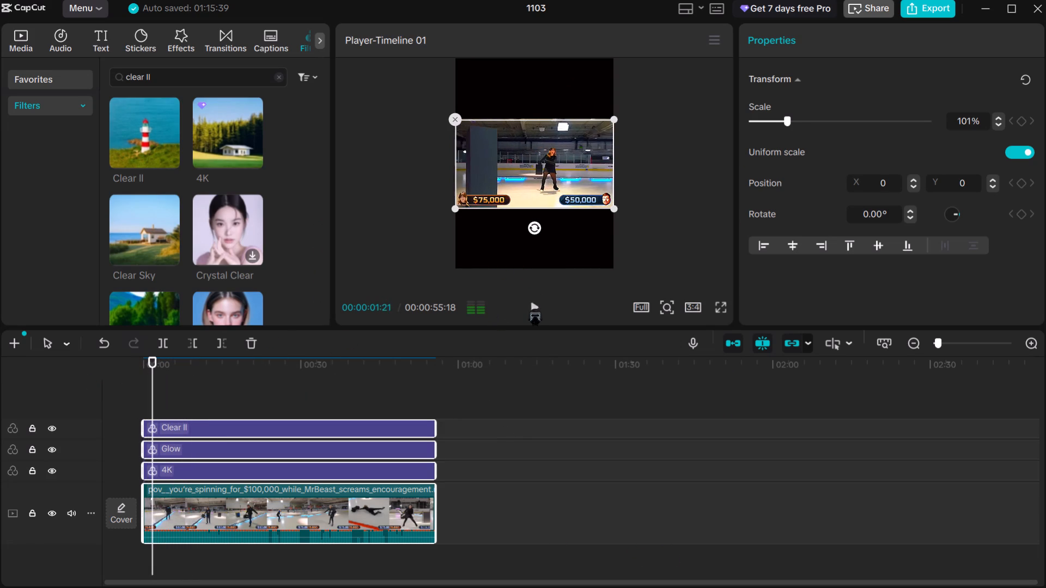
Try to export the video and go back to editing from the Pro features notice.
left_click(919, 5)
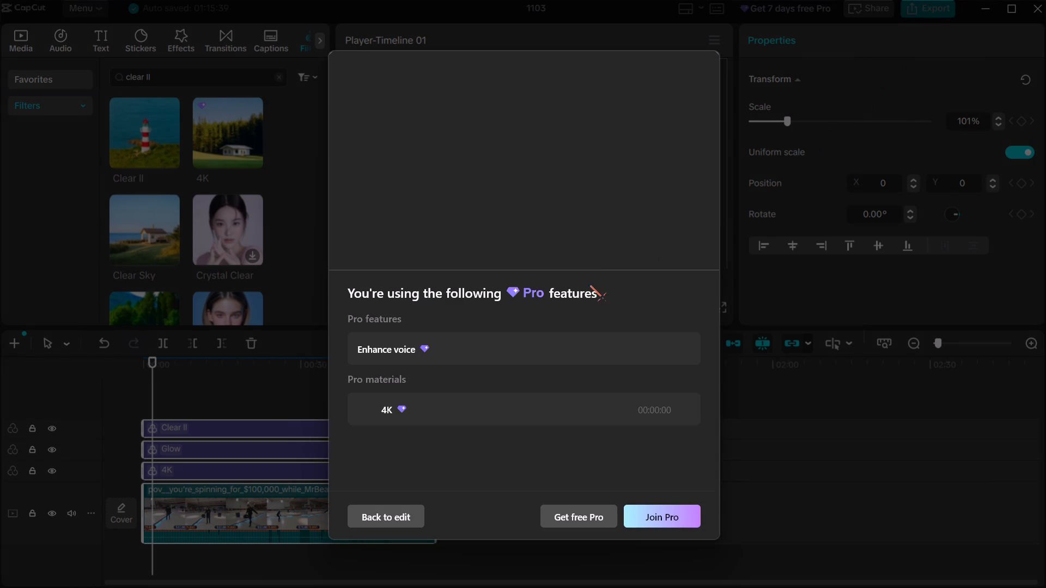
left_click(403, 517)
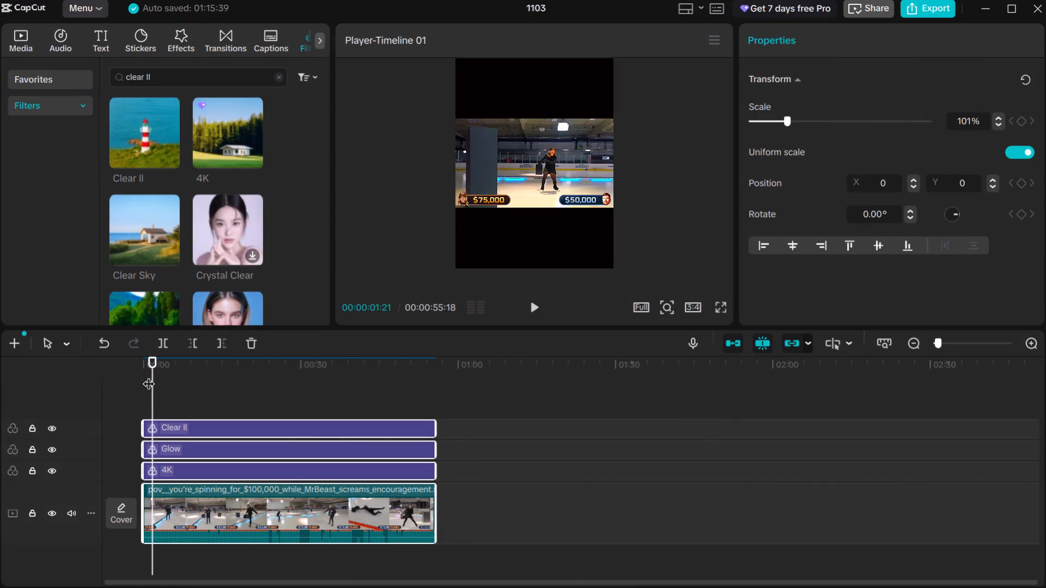
Move the playhead to 00:00:00:00, select the video clip with its three filter layers, and render the whole timeline.
left_click_drag(139, 377, 83, 377)
left_click_drag(149, 364, 107, 369)
left_click(508, 558)
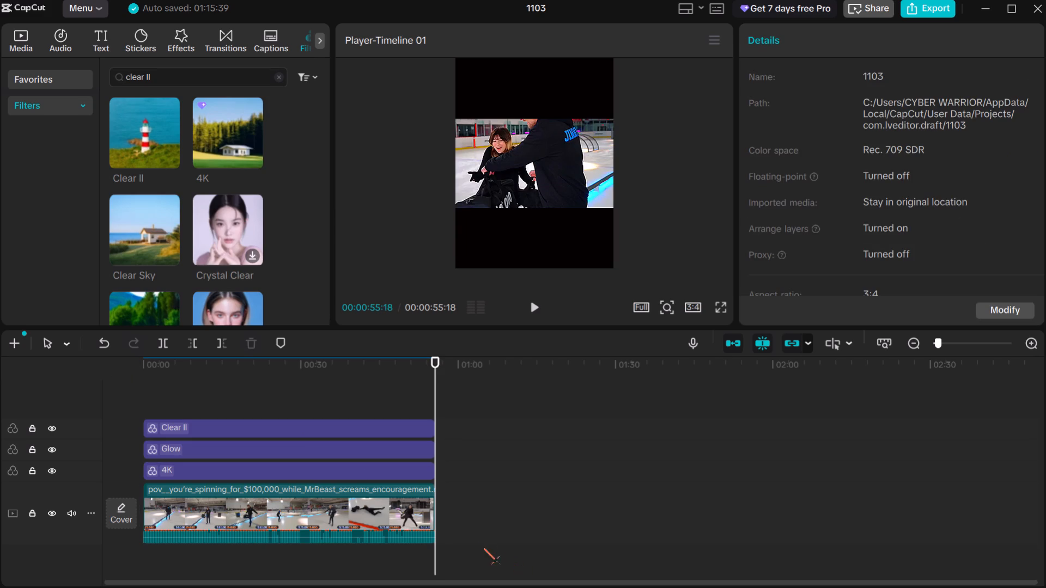
left_click_drag(435, 372, 82, 395)
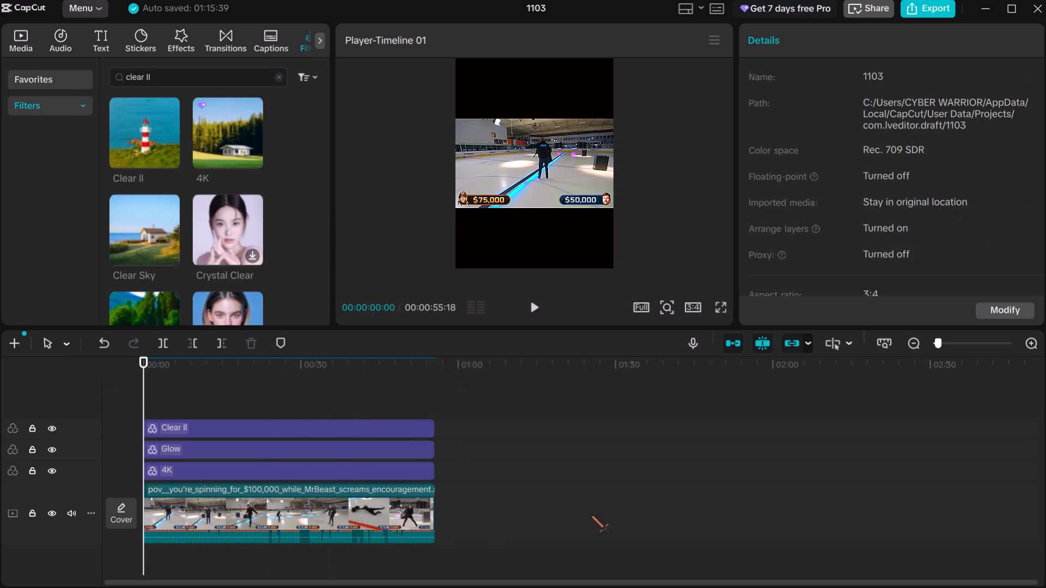
left_click_drag(507, 556, 165, 415)
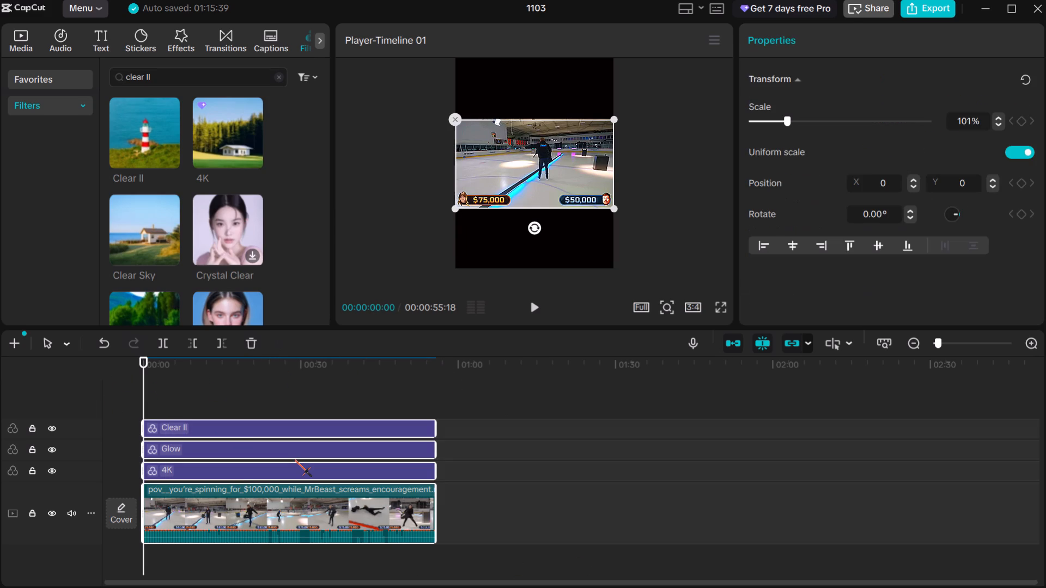
right_click(295, 460)
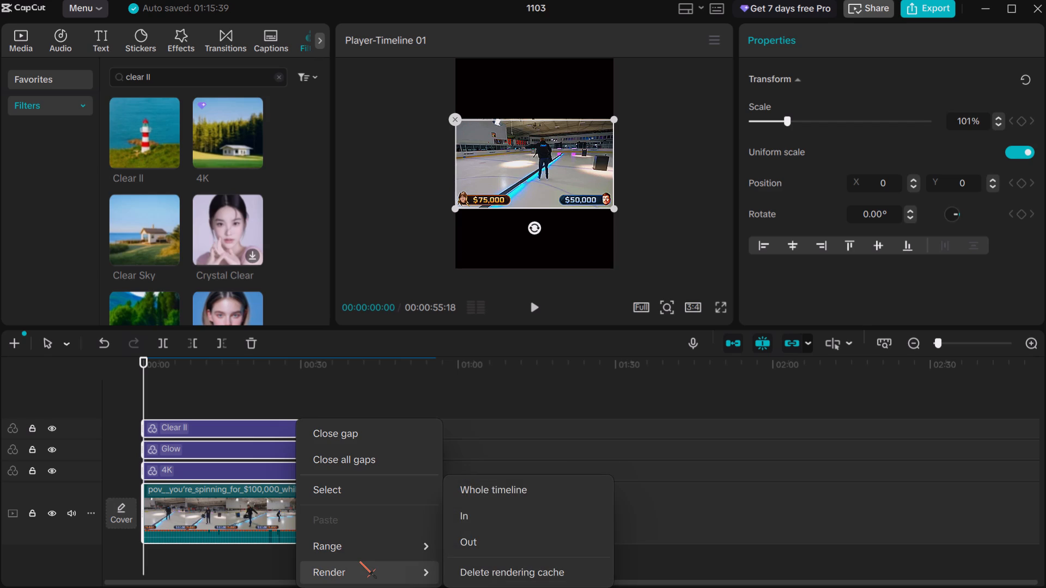
left_click(478, 498)
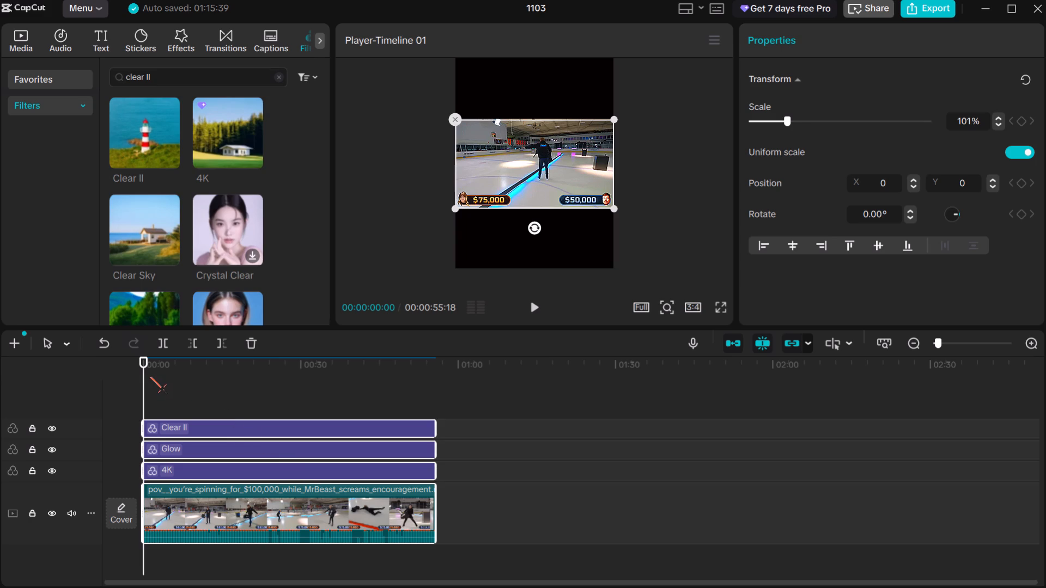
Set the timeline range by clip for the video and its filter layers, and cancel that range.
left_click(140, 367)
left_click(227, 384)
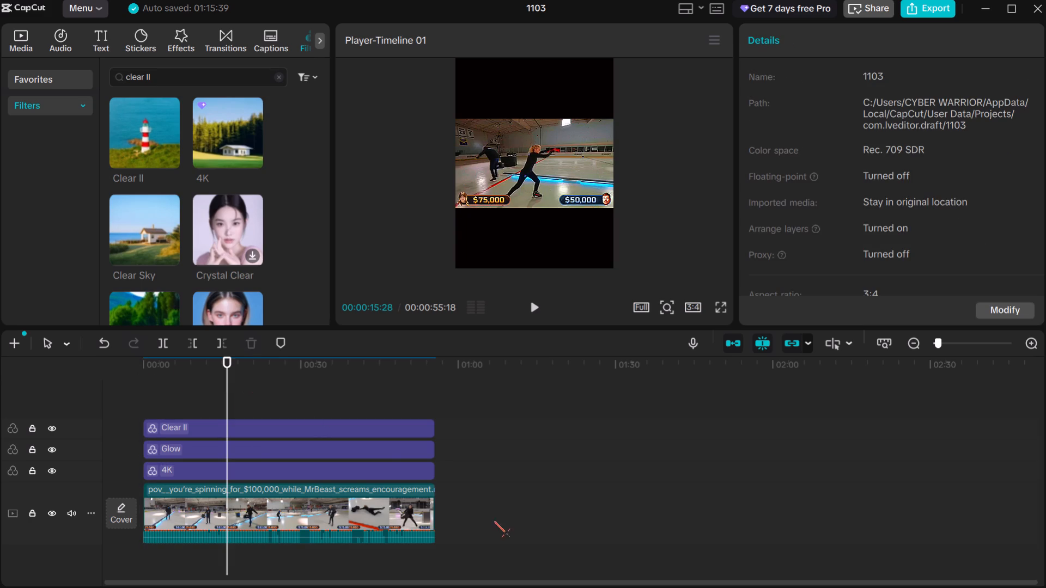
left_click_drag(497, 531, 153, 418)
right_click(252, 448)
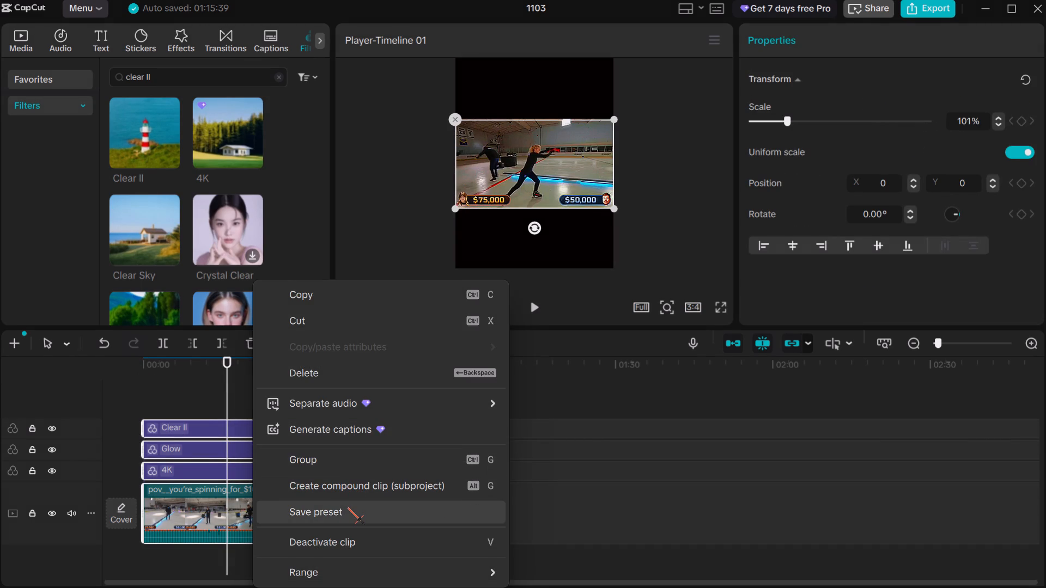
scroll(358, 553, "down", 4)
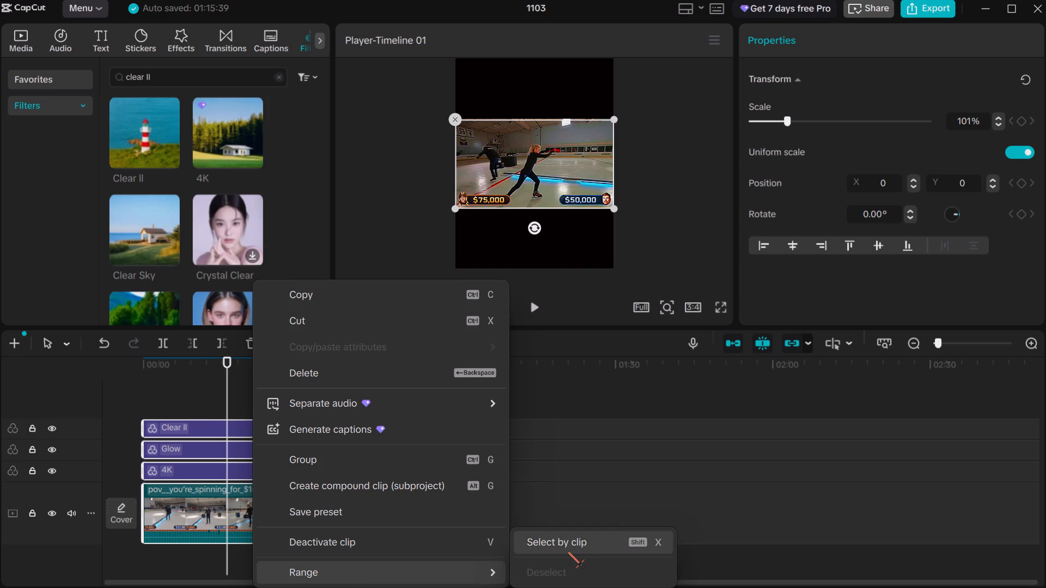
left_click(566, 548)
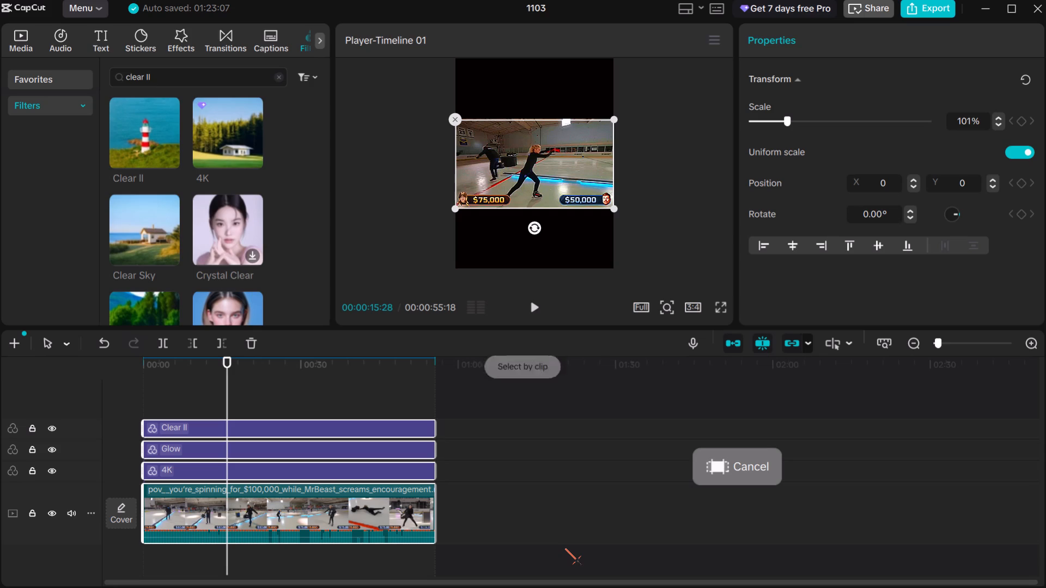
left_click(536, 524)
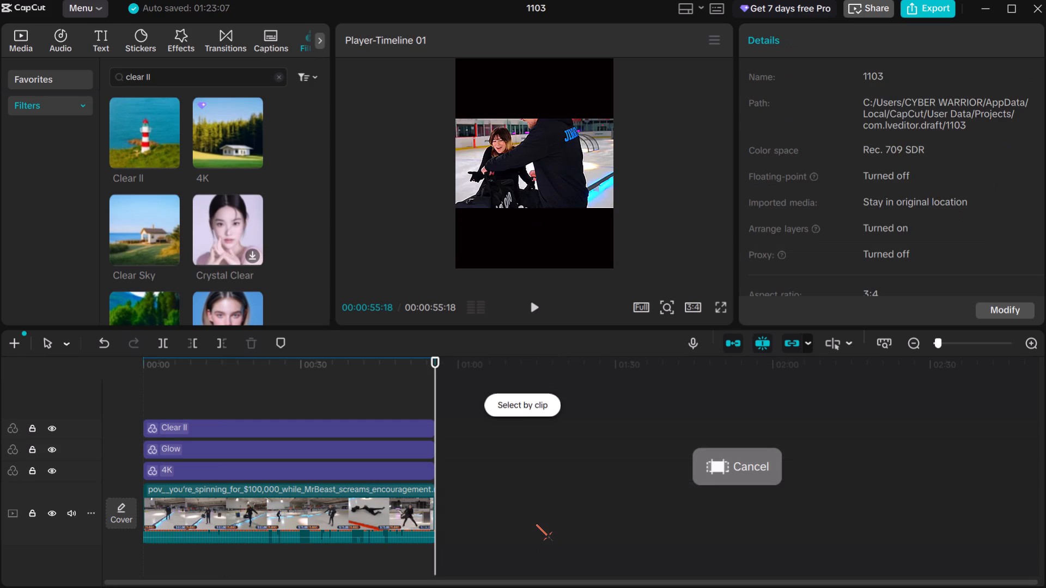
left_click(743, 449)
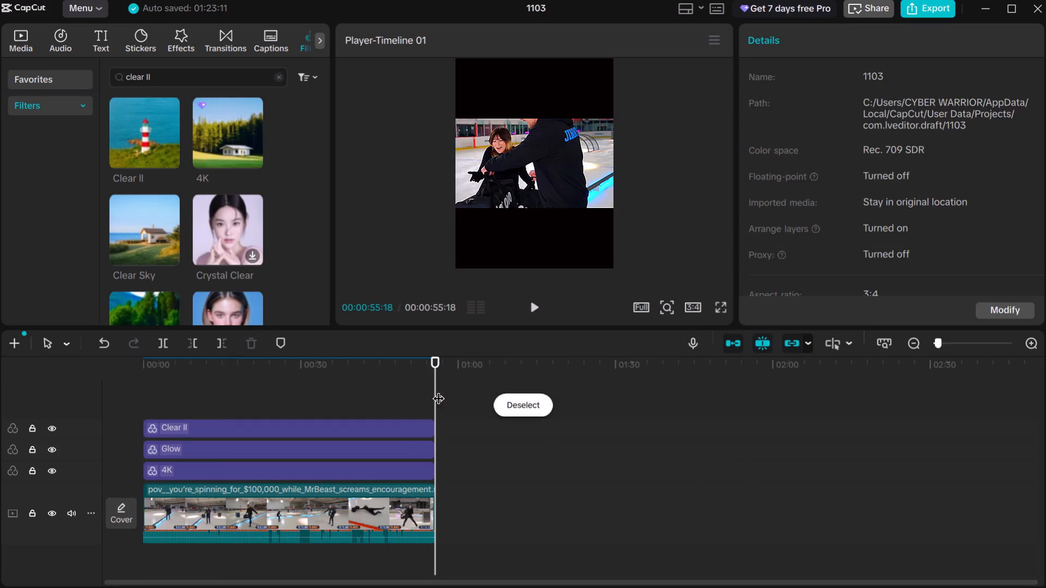
Return the playhead to 00:00:00:00, reselect the video clip and its filter layers, and render the whole timeline once more.
left_click_drag(437, 390, 57, 406)
scroll(510, 409, "down", 5)
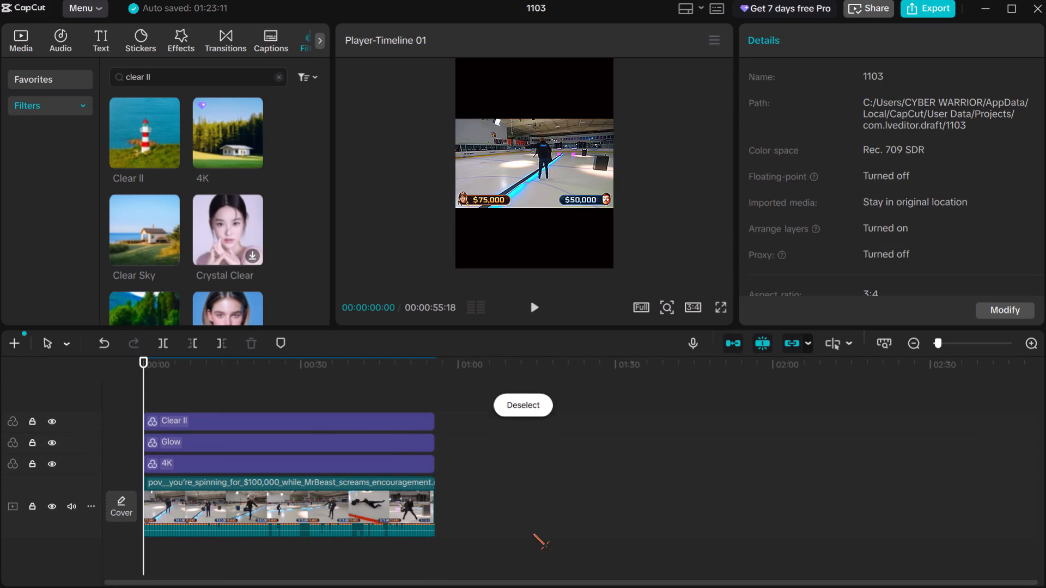
left_click_drag(533, 538, 142, 394)
right_click(337, 381)
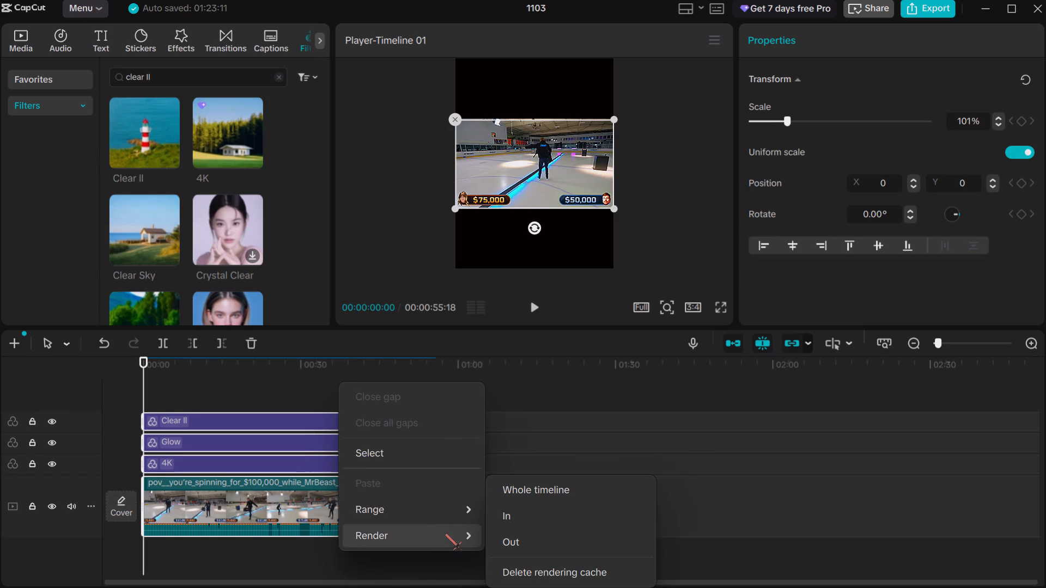
scroll(537, 537, "down", 1)
left_click(536, 494)
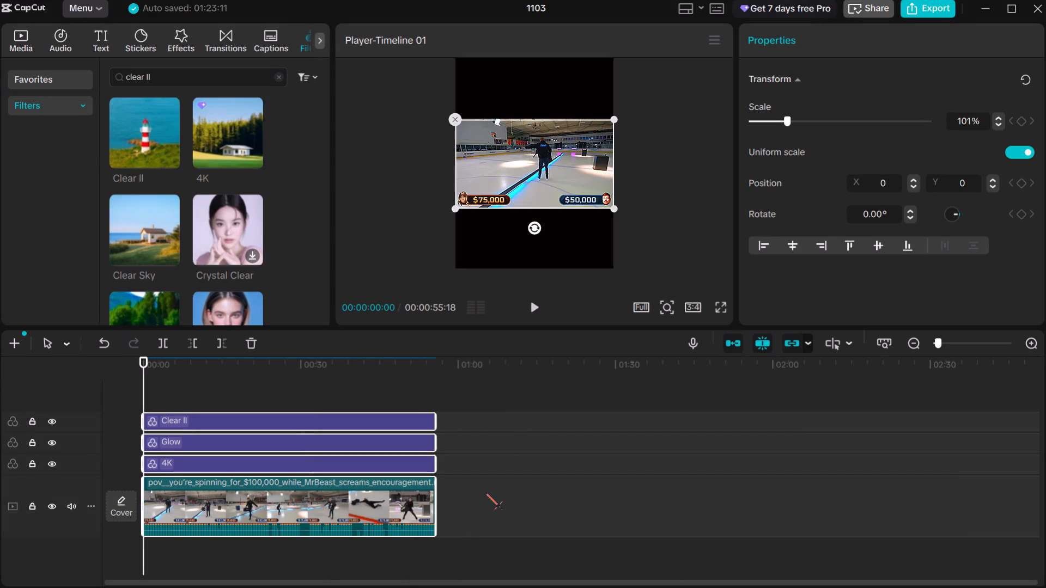
Select the video clip with its three filter layers and turn on multiple-clip selection.
left_click(525, 510)
left_click_drag(555, 528, 72, 402)
right_click(293, 387)
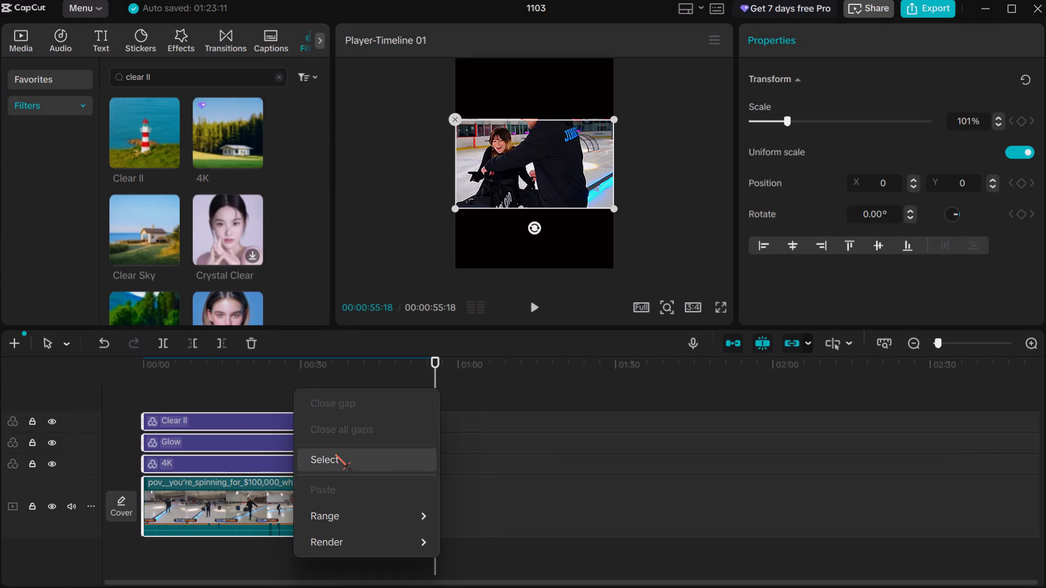
left_click(335, 454)
right_click(323, 400)
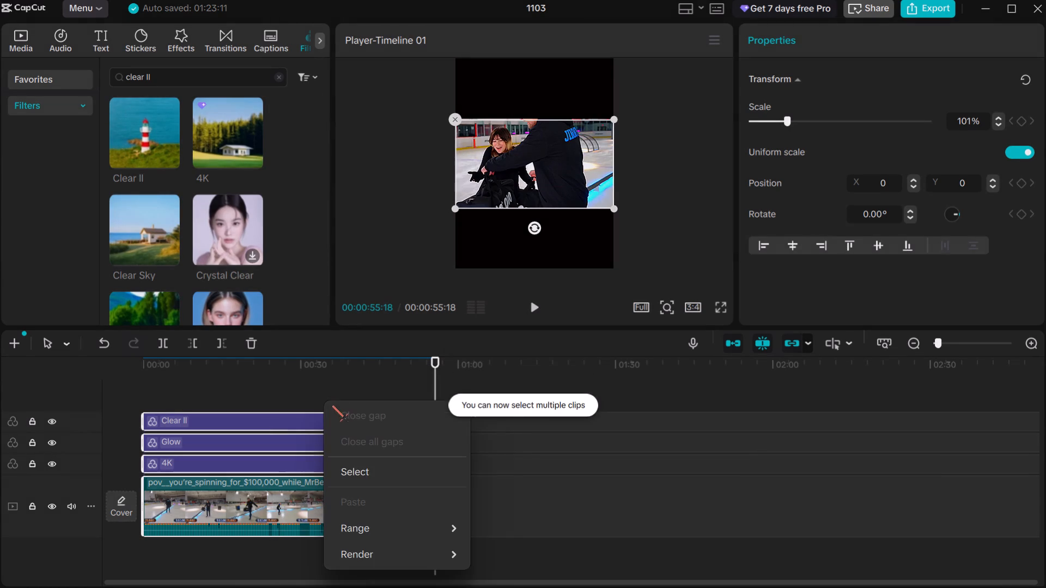
left_click(370, 523)
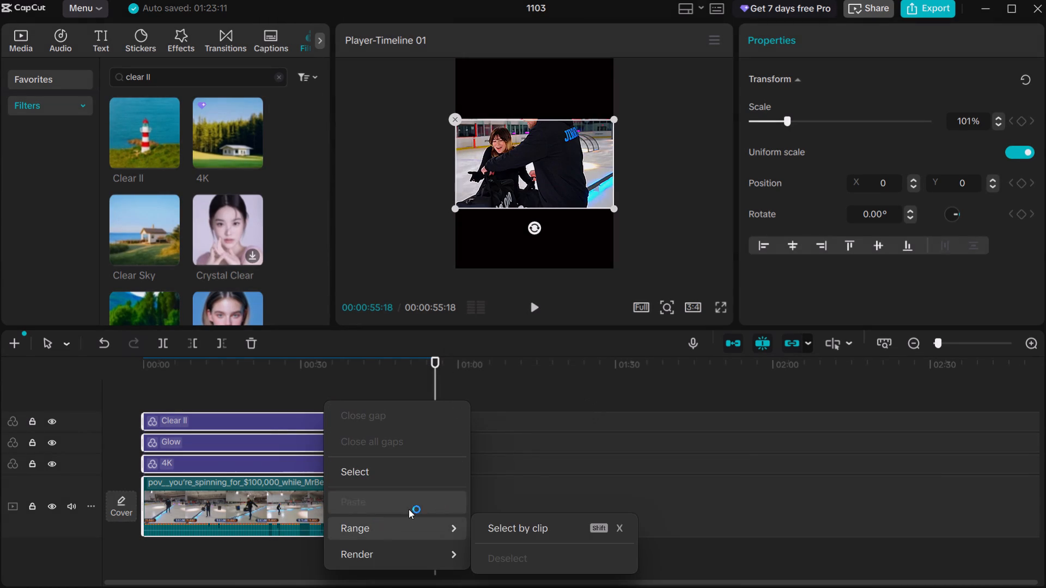
left_click(534, 461)
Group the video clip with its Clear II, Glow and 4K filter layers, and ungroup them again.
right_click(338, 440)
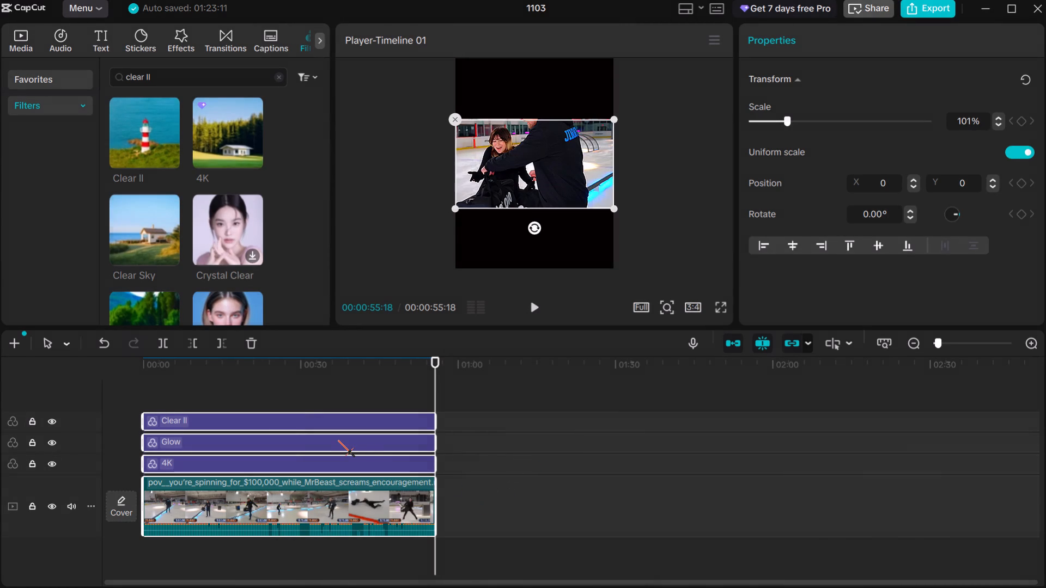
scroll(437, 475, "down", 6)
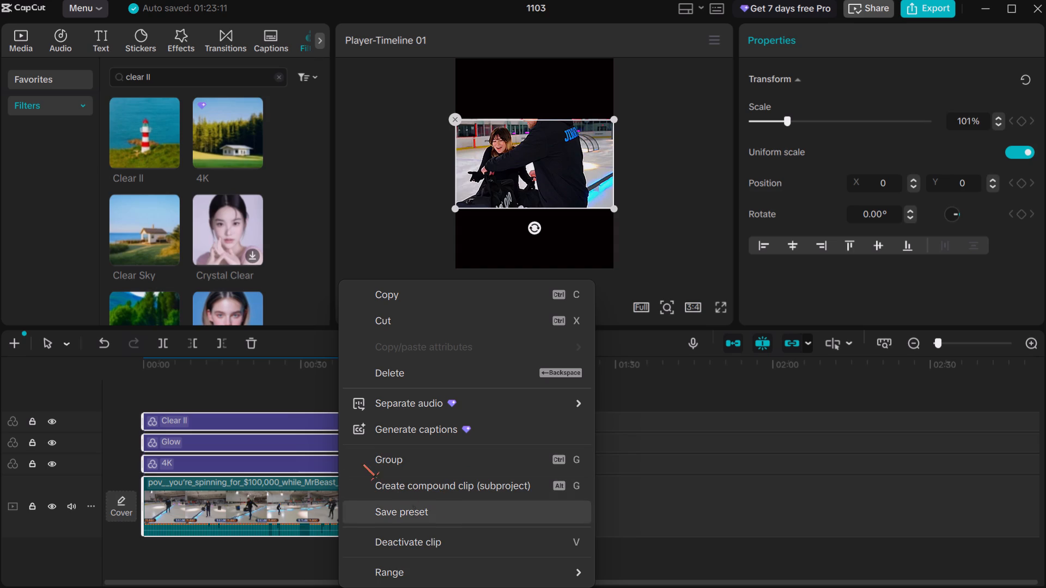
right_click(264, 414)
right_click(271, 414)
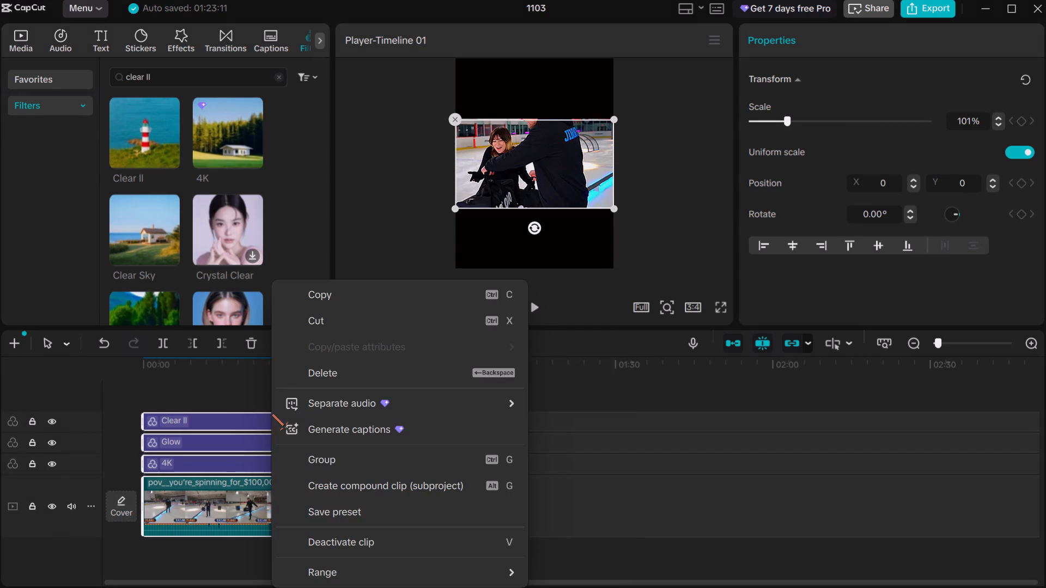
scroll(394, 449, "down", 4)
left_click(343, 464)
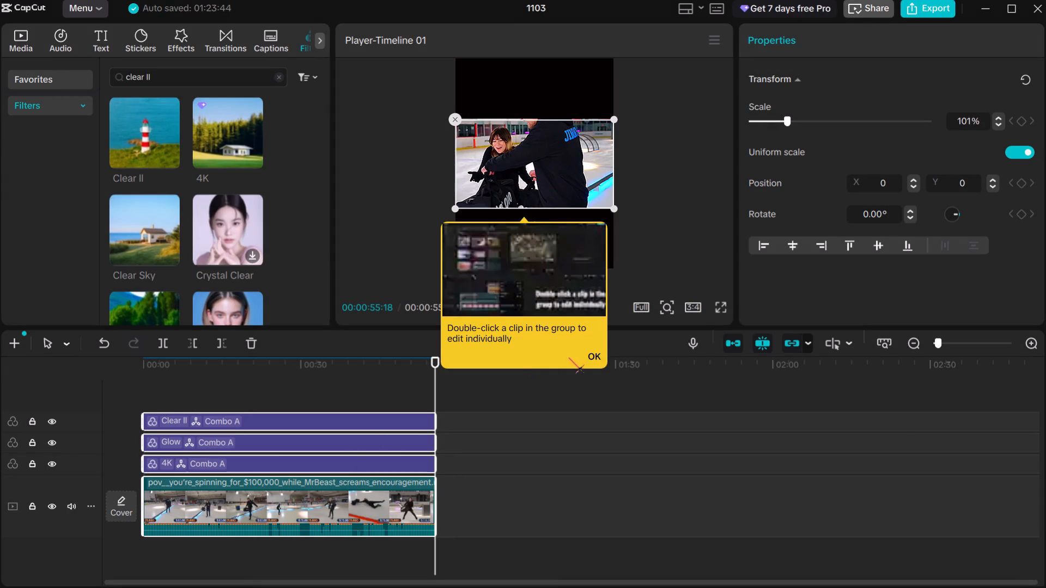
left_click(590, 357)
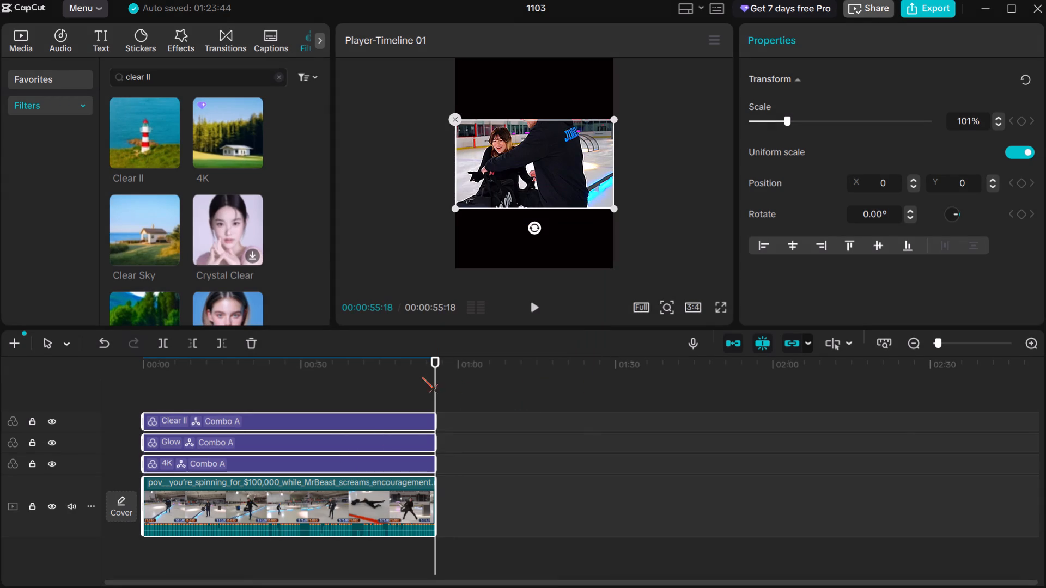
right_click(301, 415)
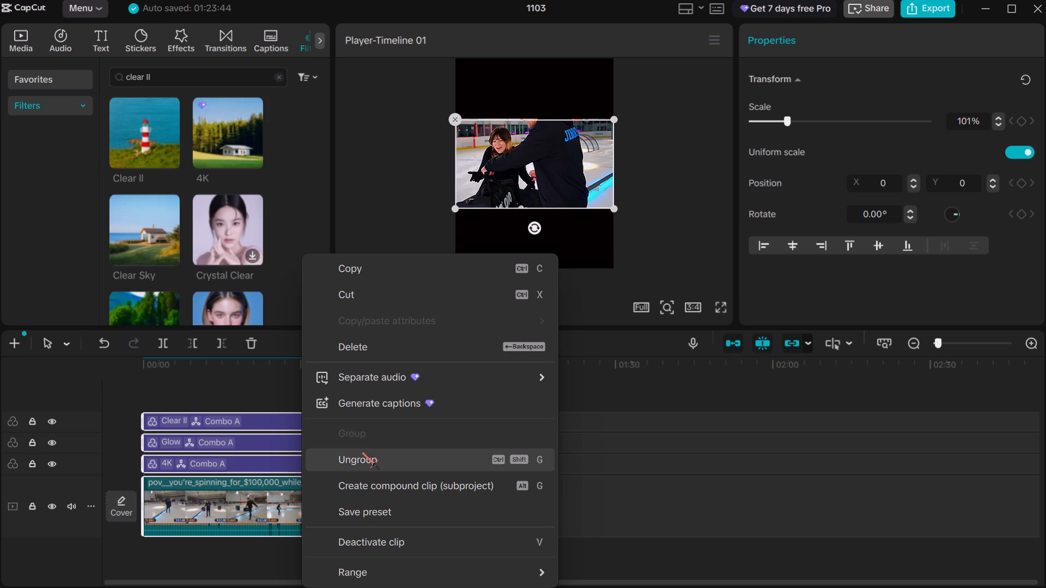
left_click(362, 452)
Create a compound clip from the video clip and its three filter layers.
right_click(267, 423)
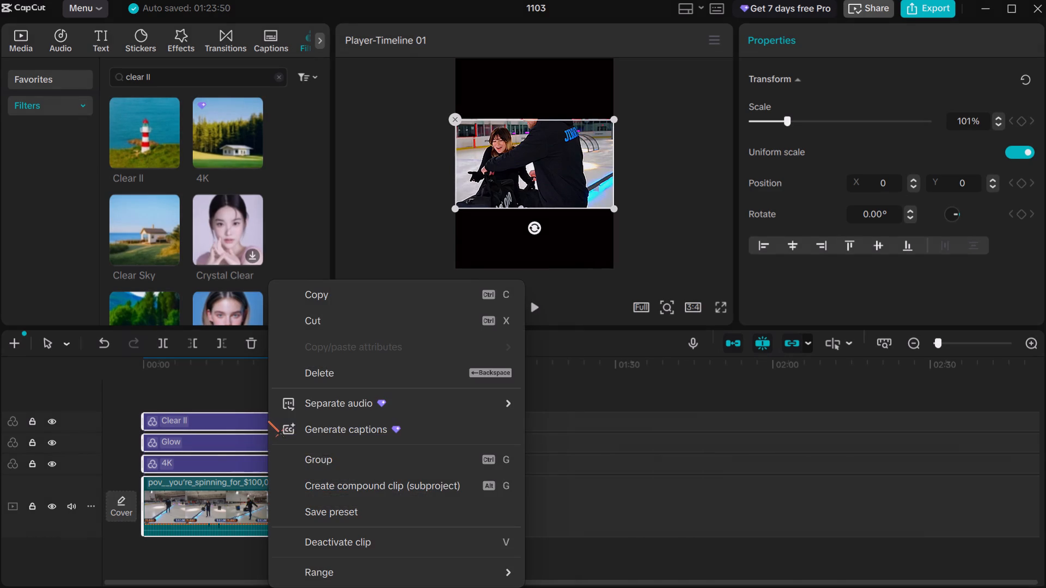
left_click(323, 476)
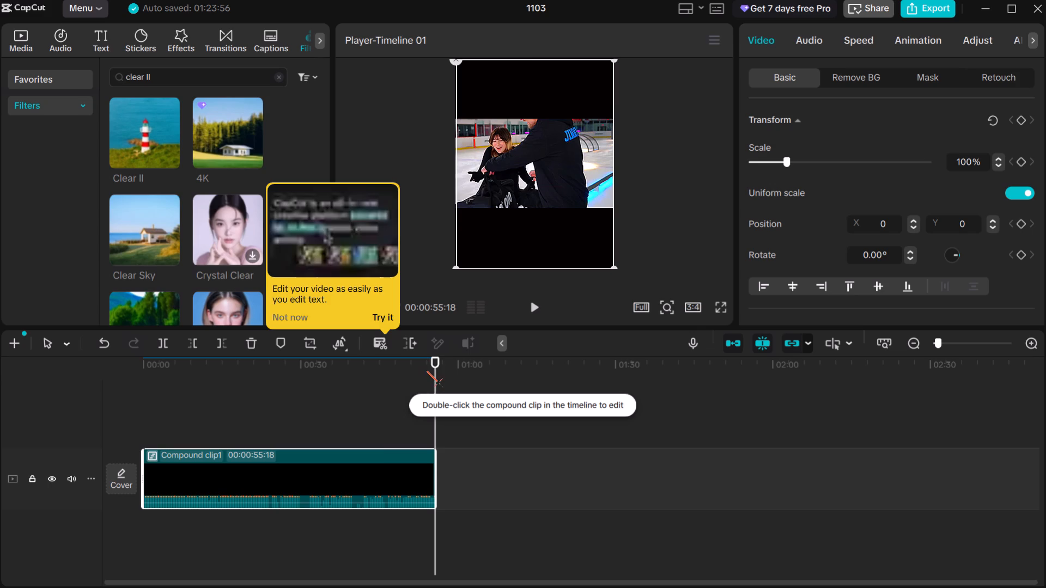
Return the playhead to 00:00:00:00, select the compound clip, render the whole timeline and dismiss the text-editing tip.
left_click_drag(431, 373, 96, 414)
left_click(358, 529)
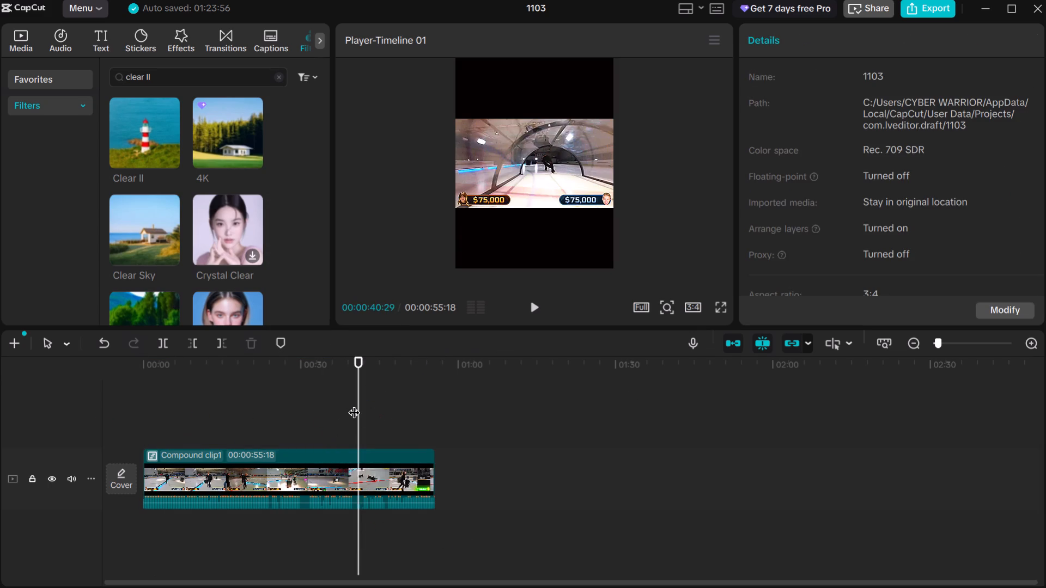
left_click_drag(352, 406, 61, 423)
left_click_drag(358, 377, 94, 399)
left_click_drag(514, 513, 169, 420)
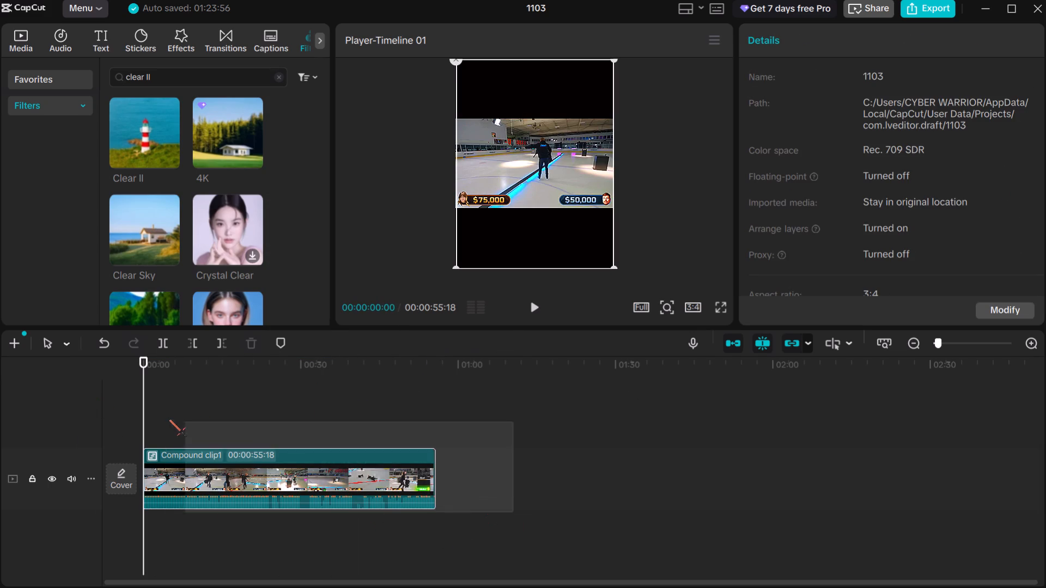
left_click_drag(169, 420, 162, 420)
right_click(269, 432)
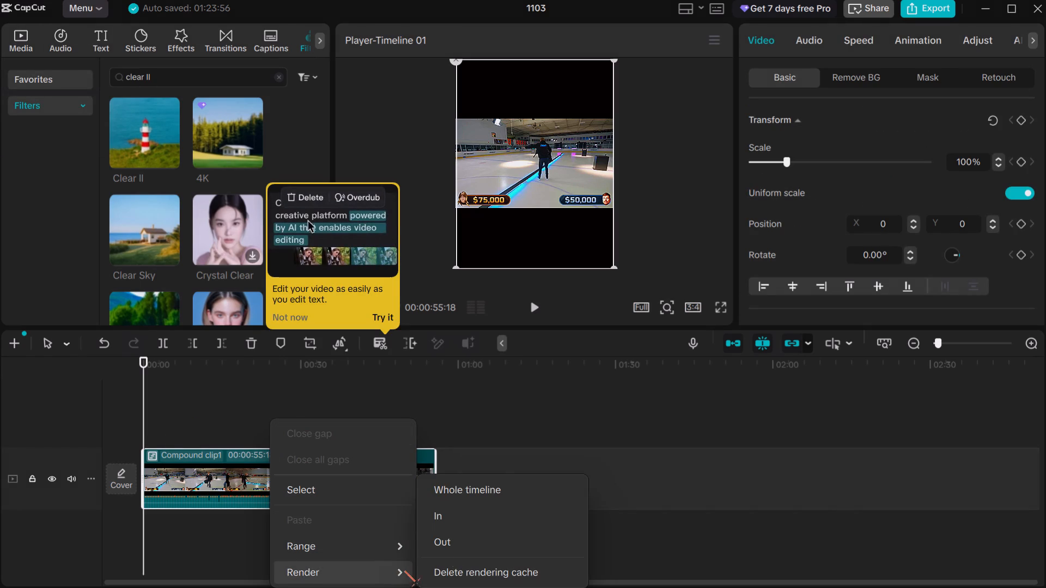
left_click(463, 497)
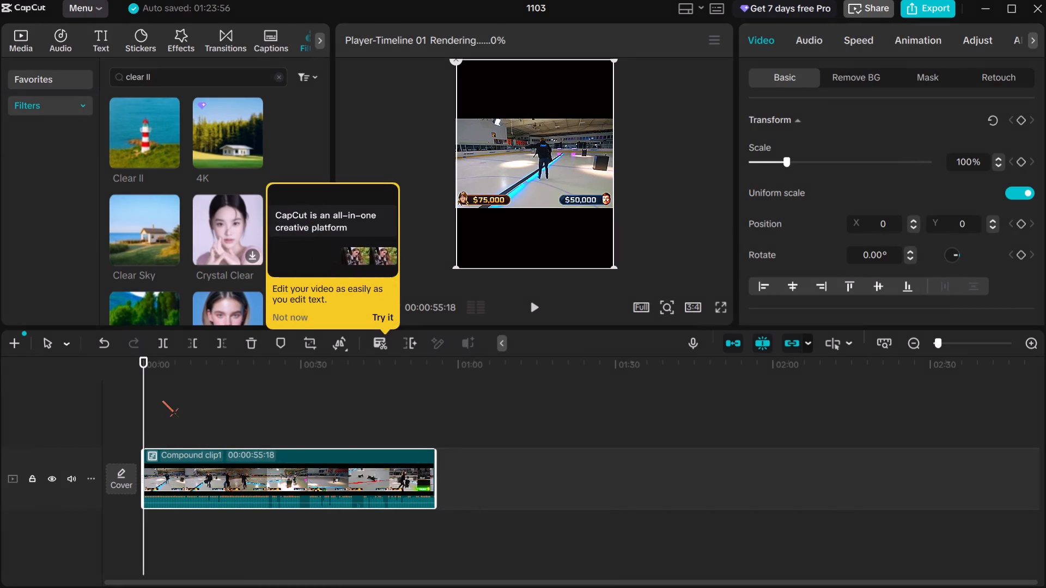
left_click(294, 321)
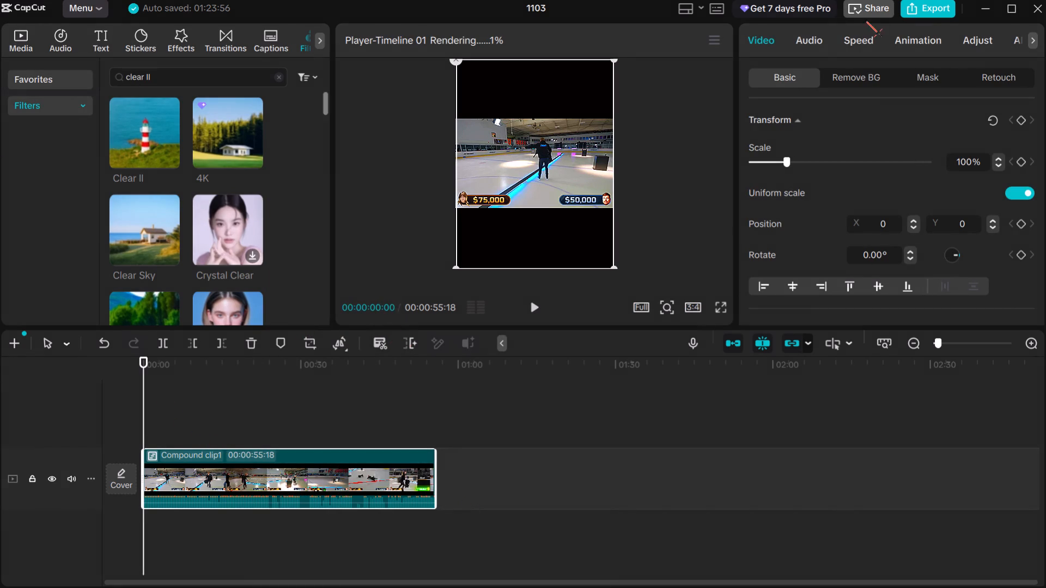
Start exporting the project and choose the free Pro offer for the Enhance voice and 4K features.
left_click(930, 8)
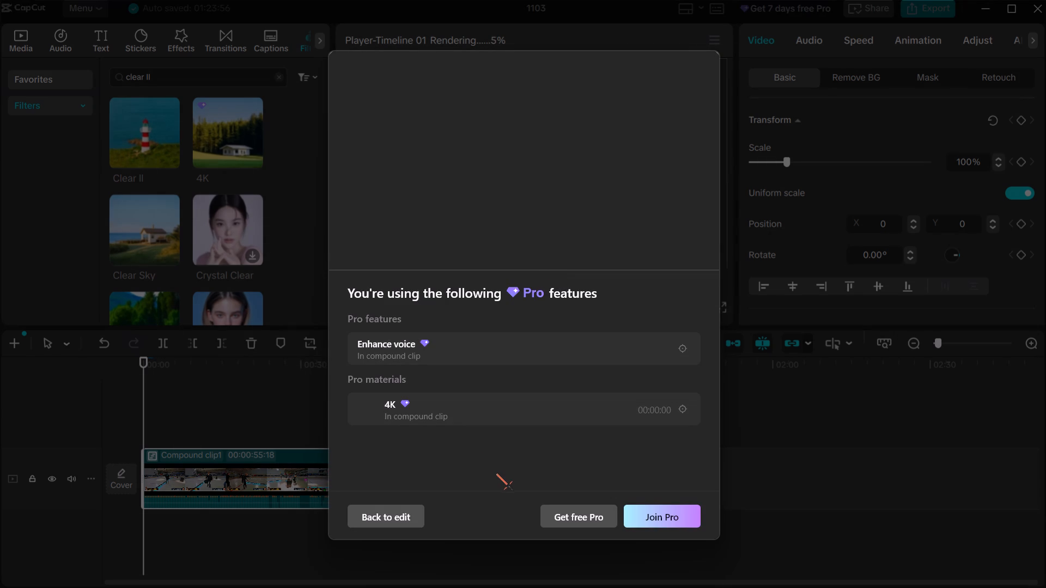
left_click(555, 520)
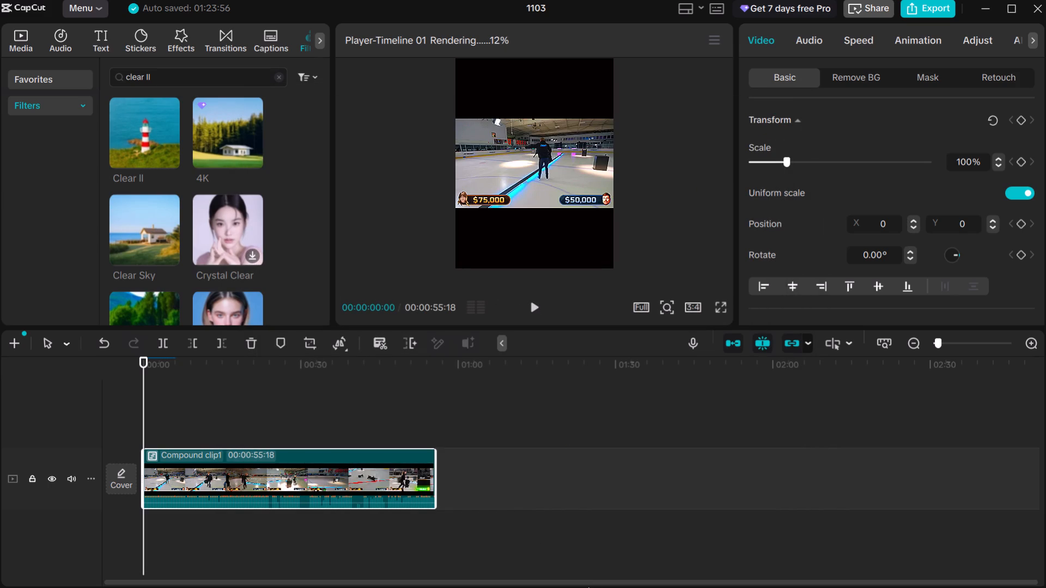
Minimize the CapCut and Visual Studio Code windows to get to the VPN window.
left_click(977, 0)
left_click(977, 1)
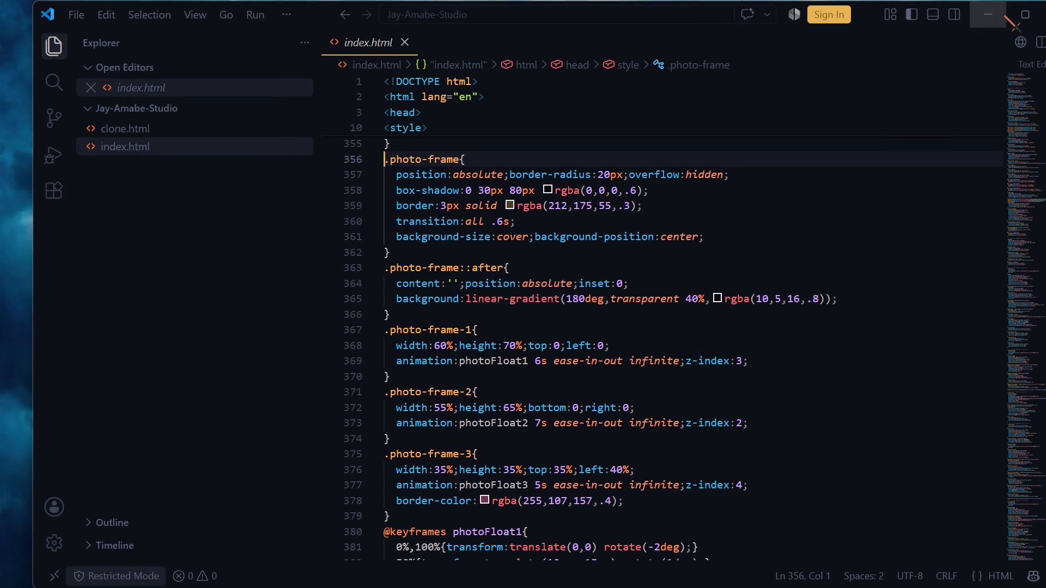
left_click(1014, 16)
left_click(953, 14)
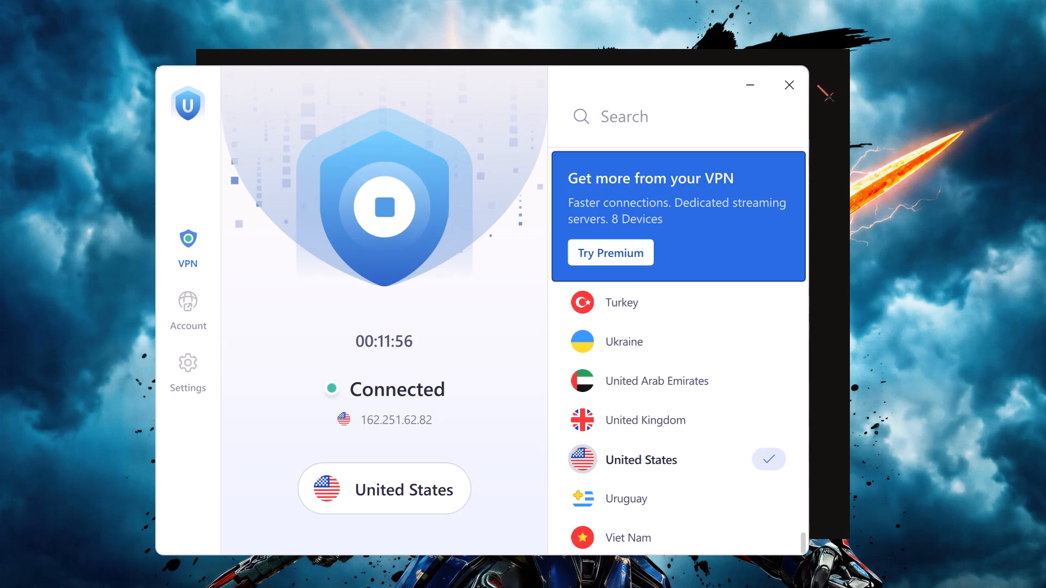
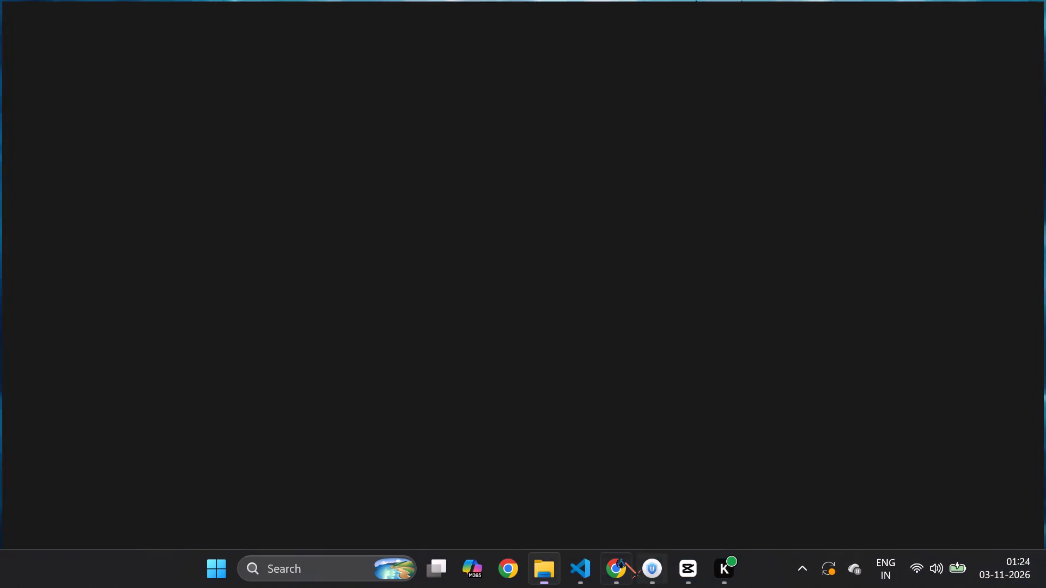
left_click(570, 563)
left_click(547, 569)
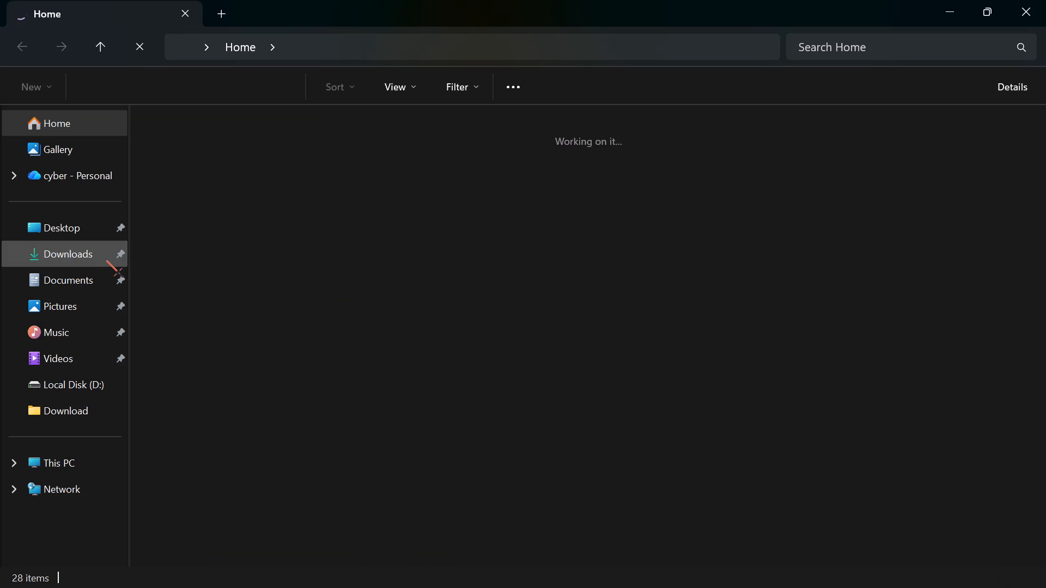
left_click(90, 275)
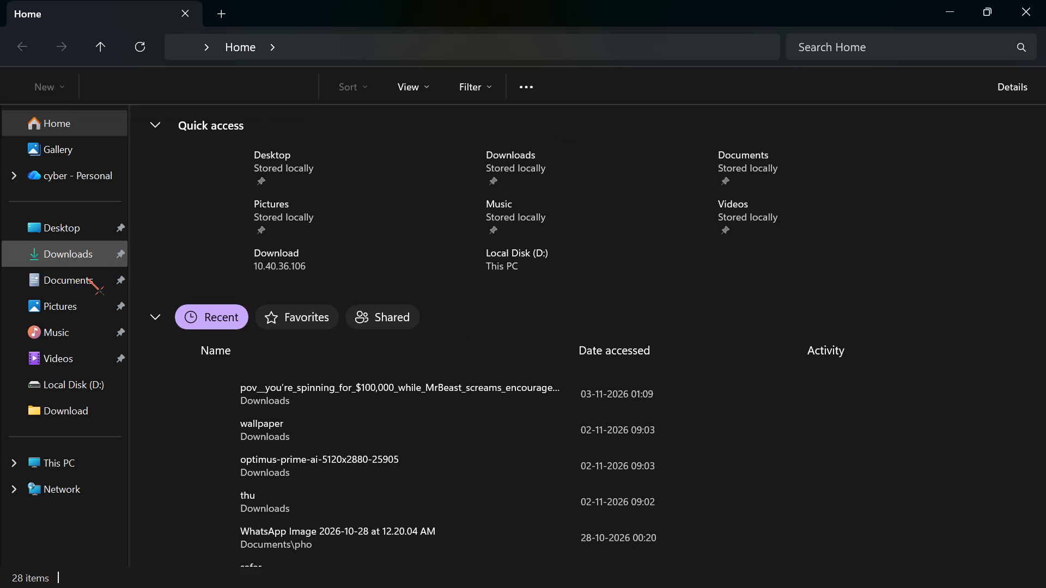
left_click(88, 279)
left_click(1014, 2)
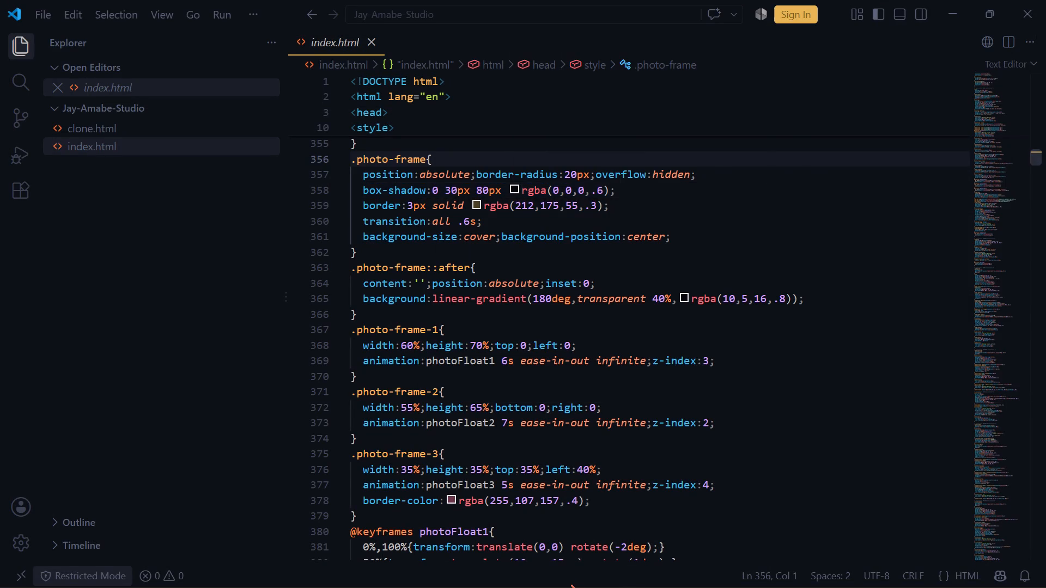
Open File Explorer and delete the safer folder from Downloads.
left_click(546, 574)
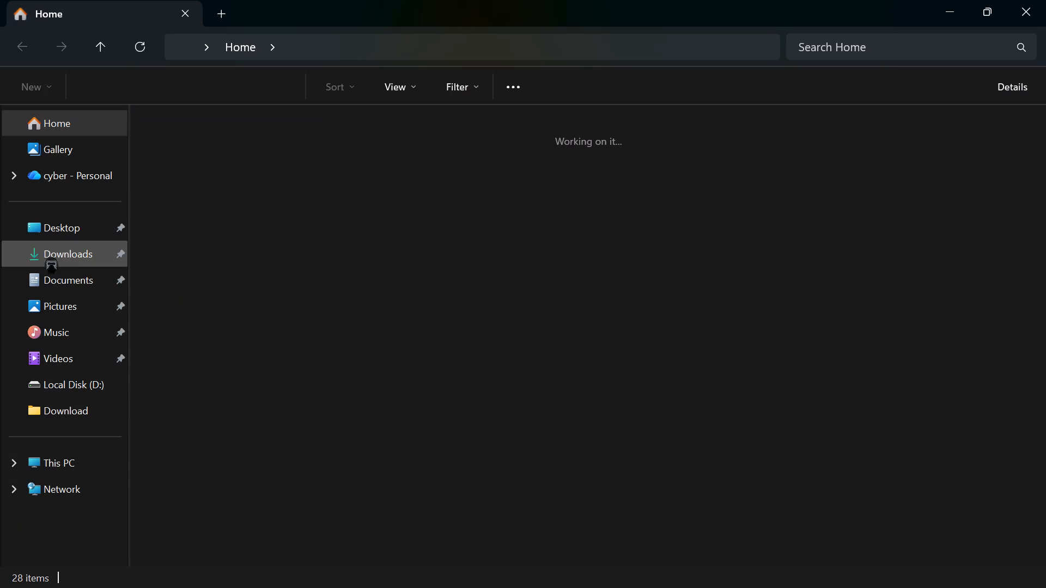
left_click(53, 275)
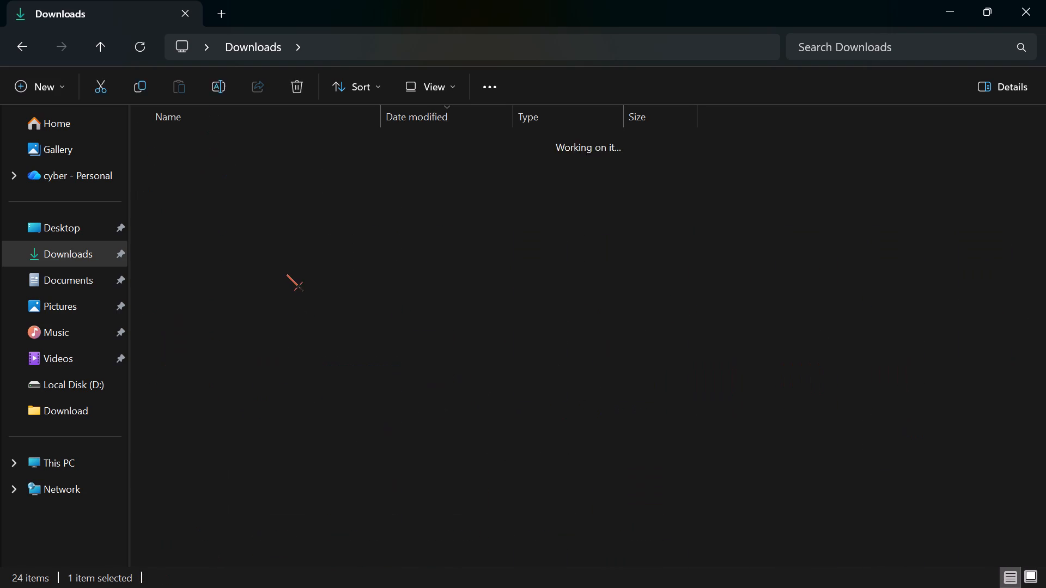
left_click(23, 57)
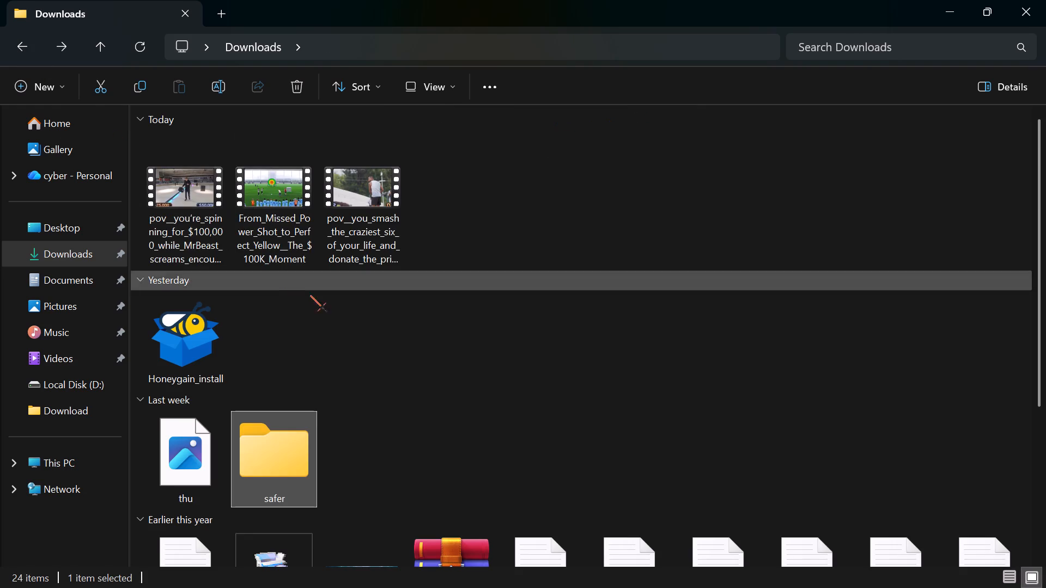
left_click(290, 79)
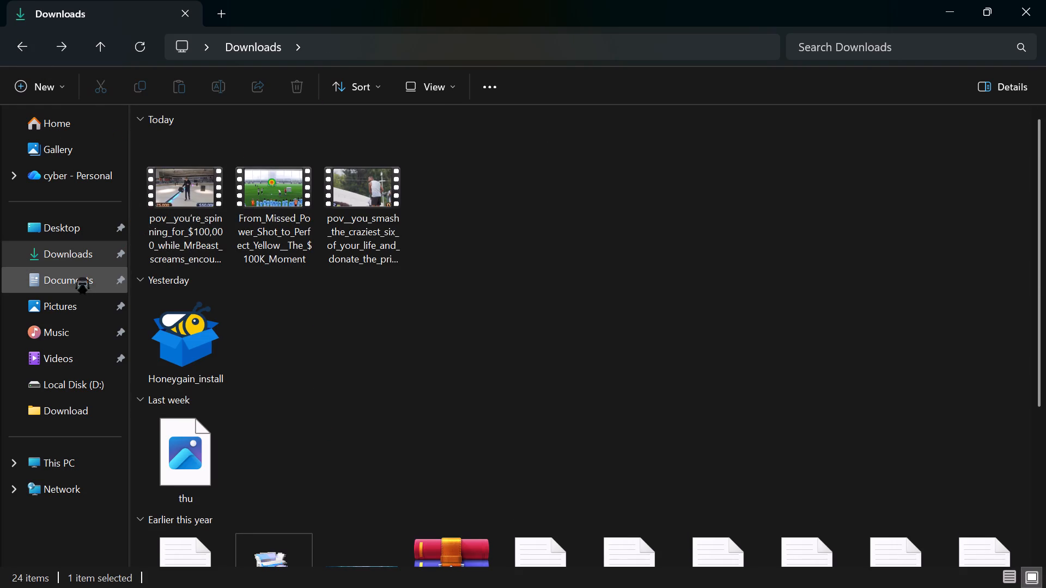
Look through the pho, XuanZhi14 and oCam folders in Documents.
left_click(77, 278)
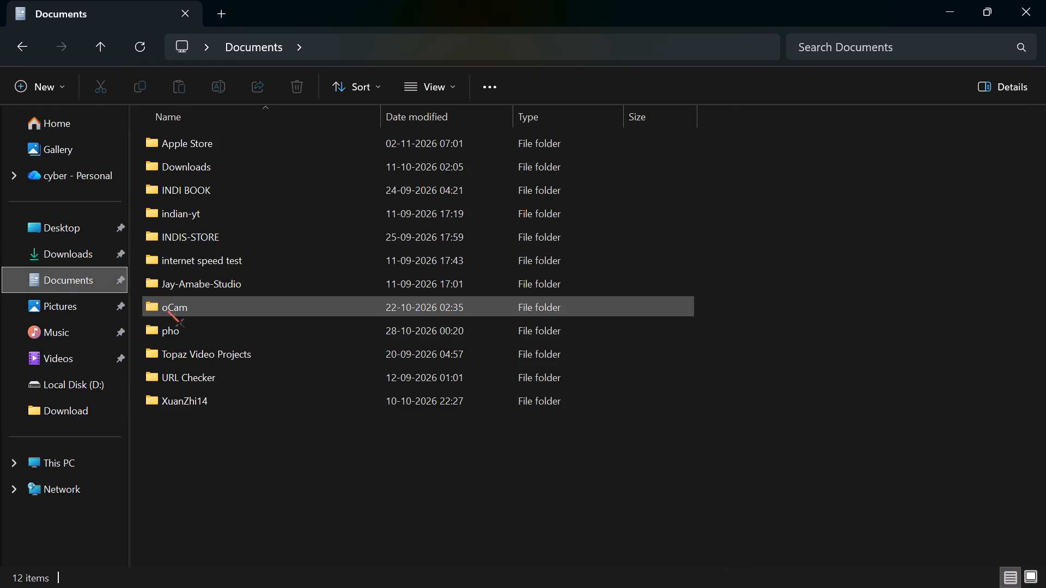
double_click(180, 324)
left_click(29, 54)
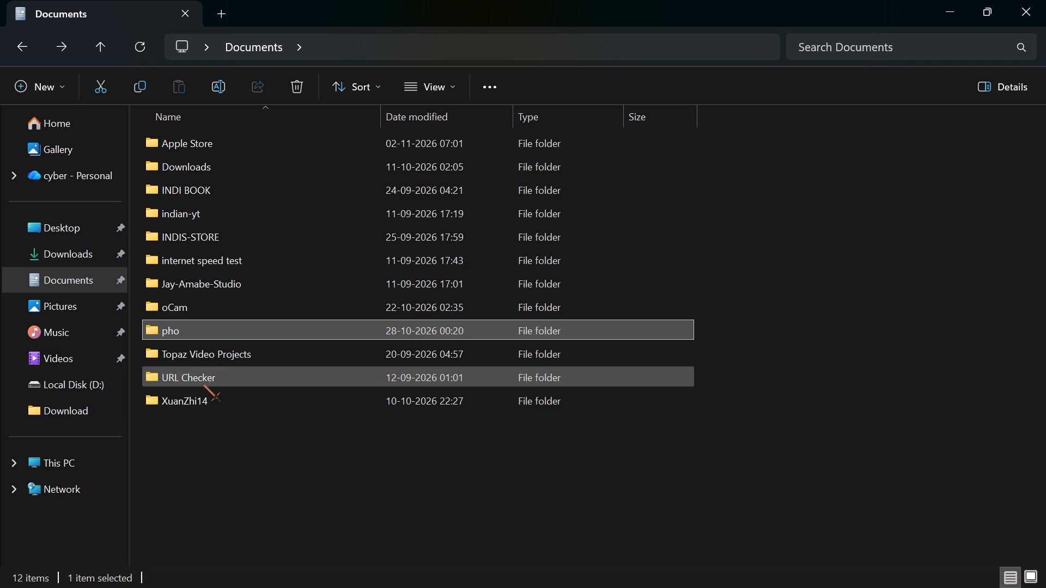
double_click(201, 395)
left_click(13, 50)
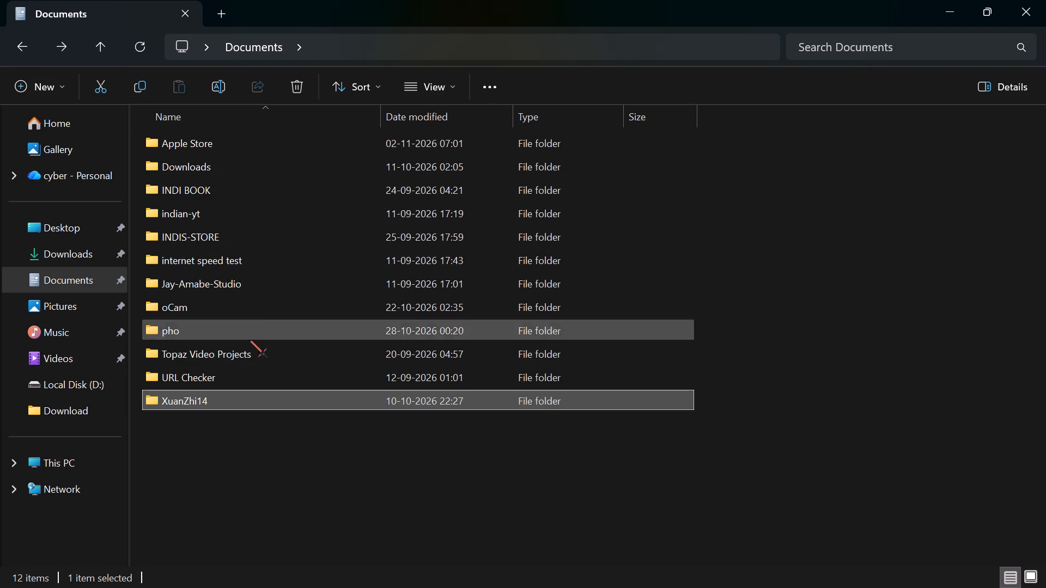
double_click(244, 308)
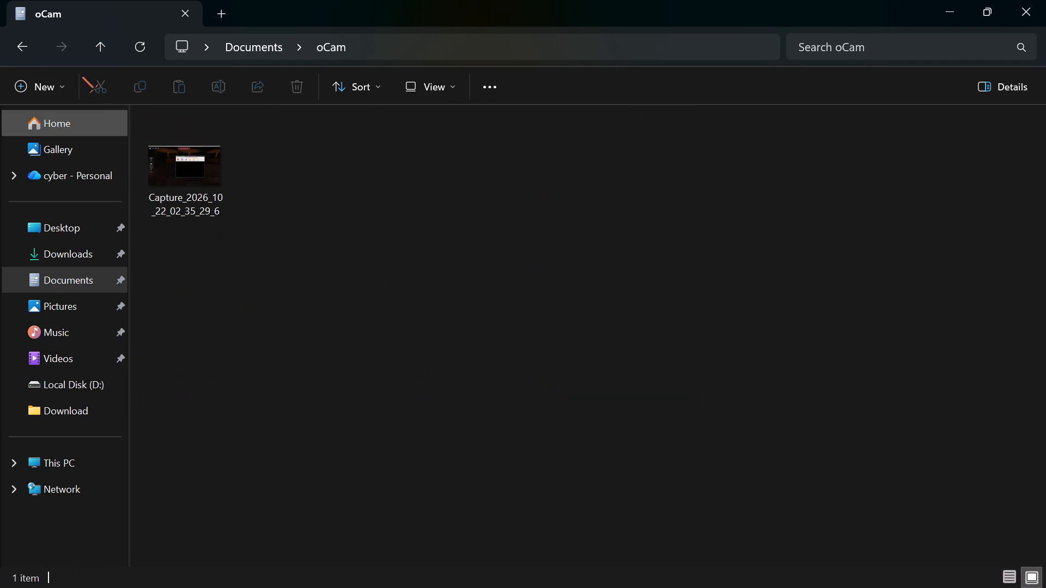
left_click(22, 46)
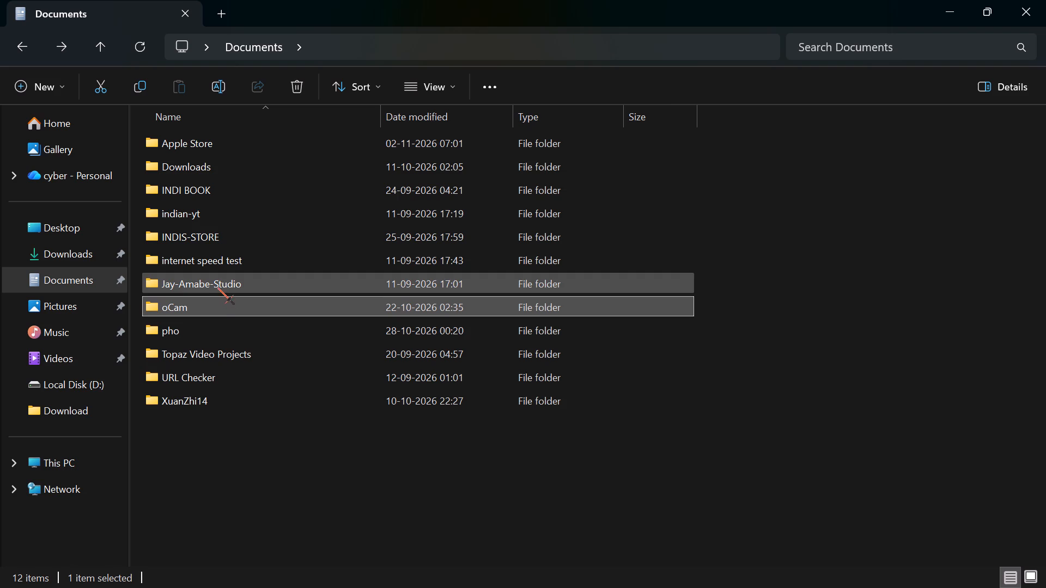
Delete the Capture_2026_10_22_02_35_29_6 file from the oCam folder in Documents.
left_click(216, 308)
left_click(216, 308)
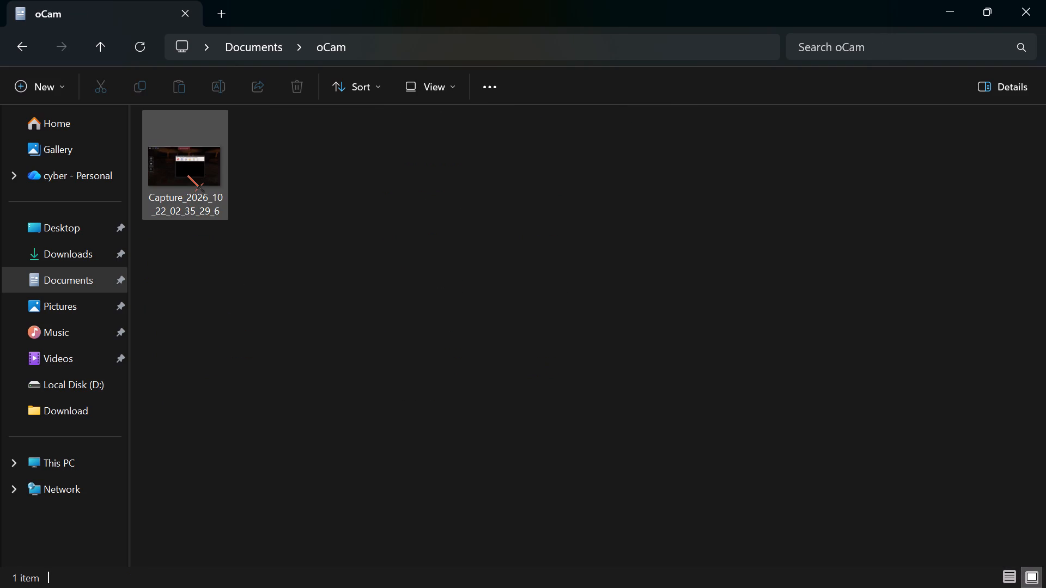
left_click(187, 175)
left_click(187, 175)
left_click(295, 91)
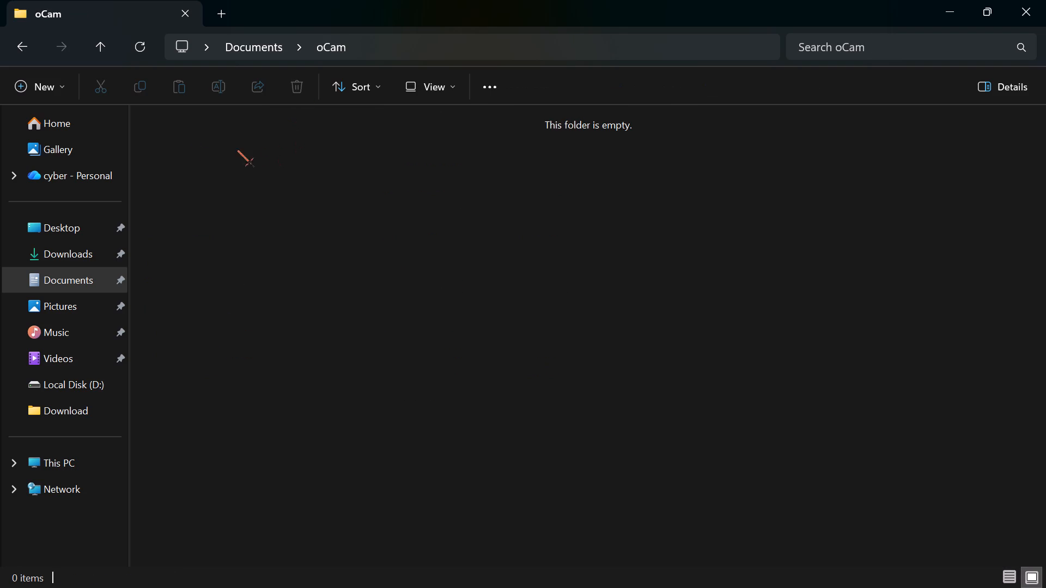
Look through the internet speed test and Downloads folders in Documents, then the Pictures, Music and Videos folders, including Captures.
left_click(28, 49)
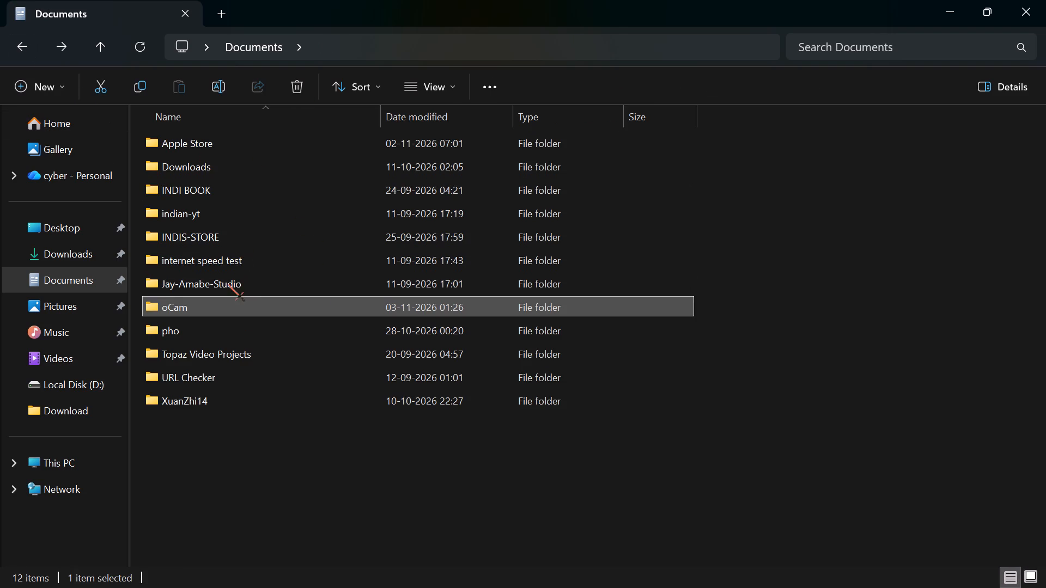
double_click(228, 266)
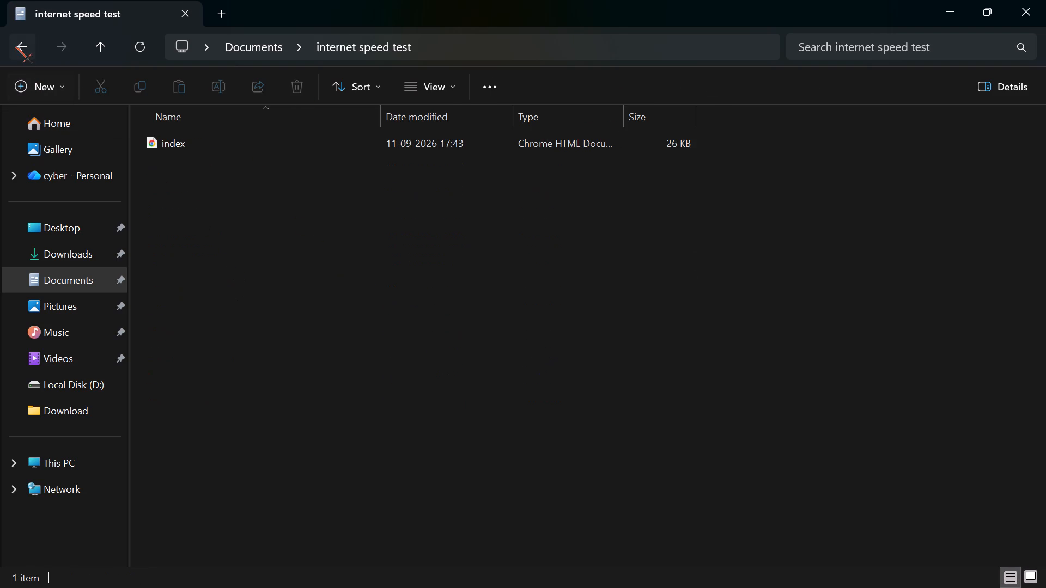
left_click(15, 46)
double_click(244, 168)
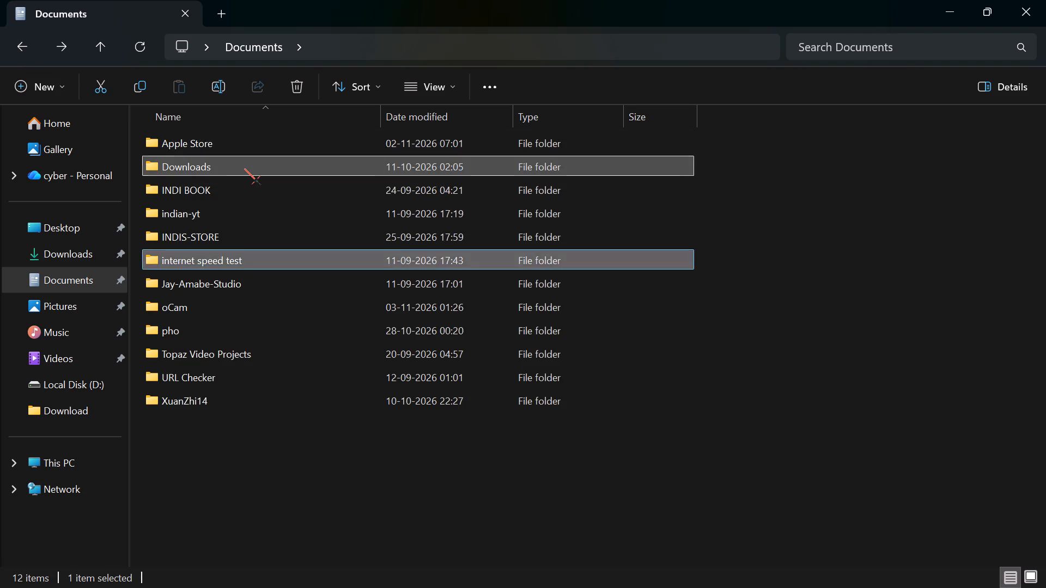
left_click(17, 53)
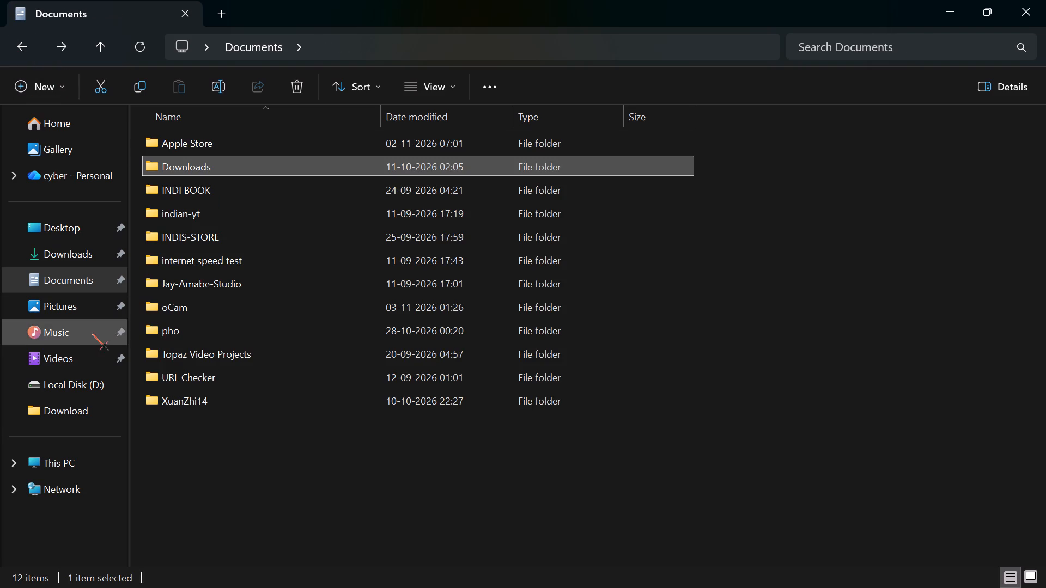
left_click(92, 311)
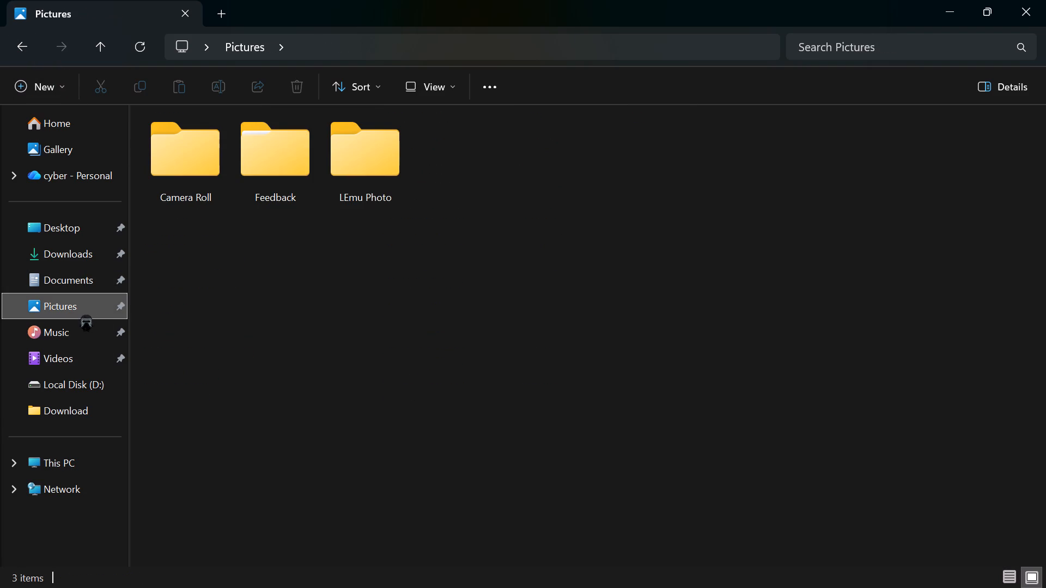
left_click(68, 334)
left_click(67, 353)
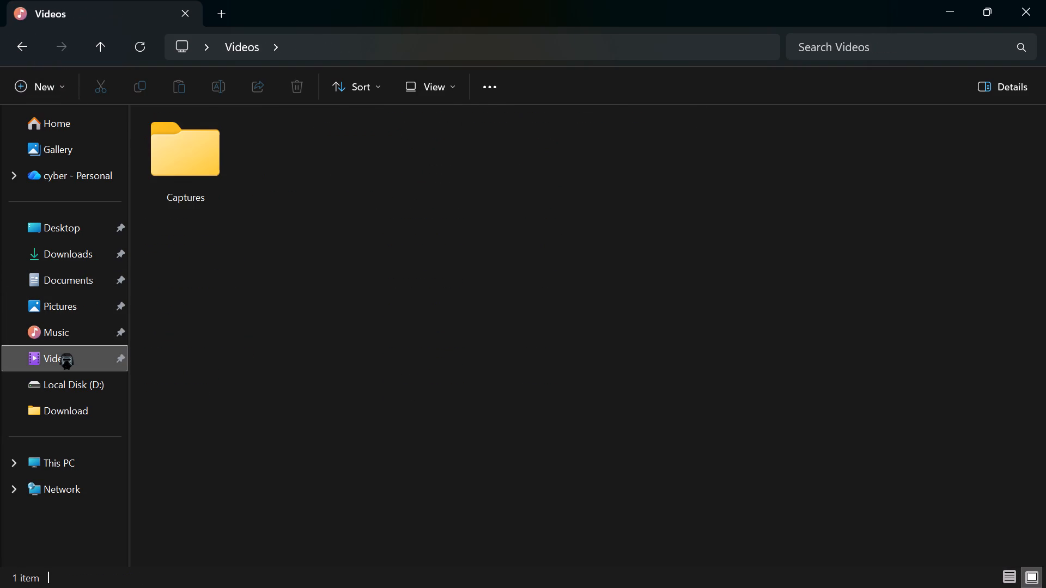
double_click(210, 166)
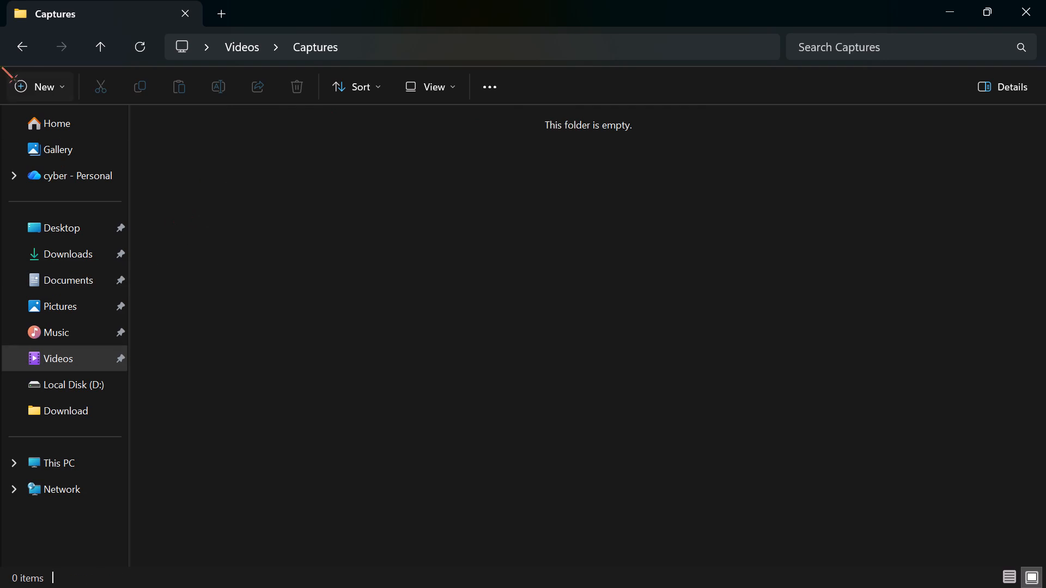
left_click(20, 51)
left_click(20, 51)
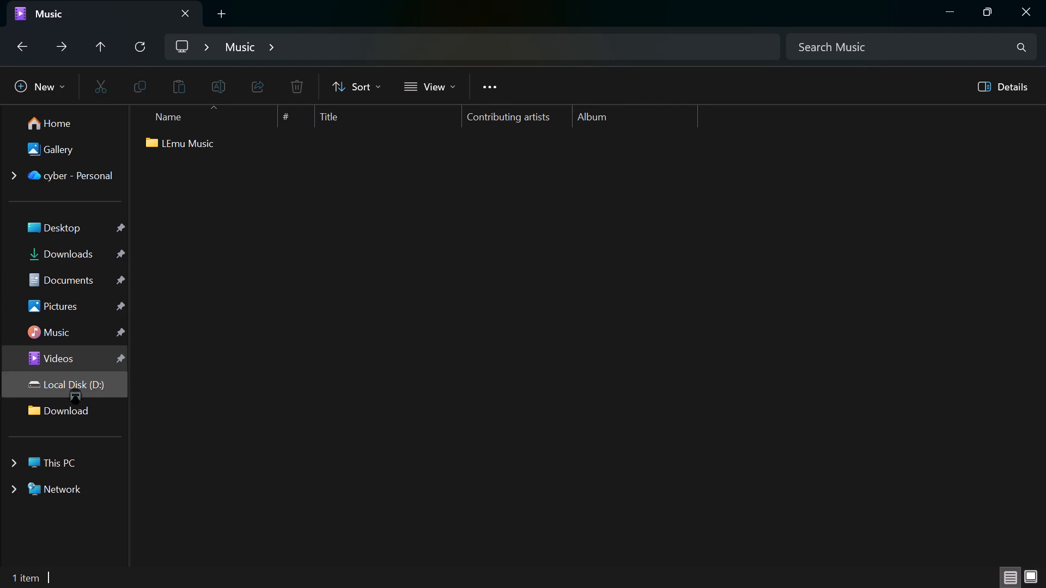
Examine the contents of Local Disk (C:) and of the main Downloads folder.
double_click(75, 449)
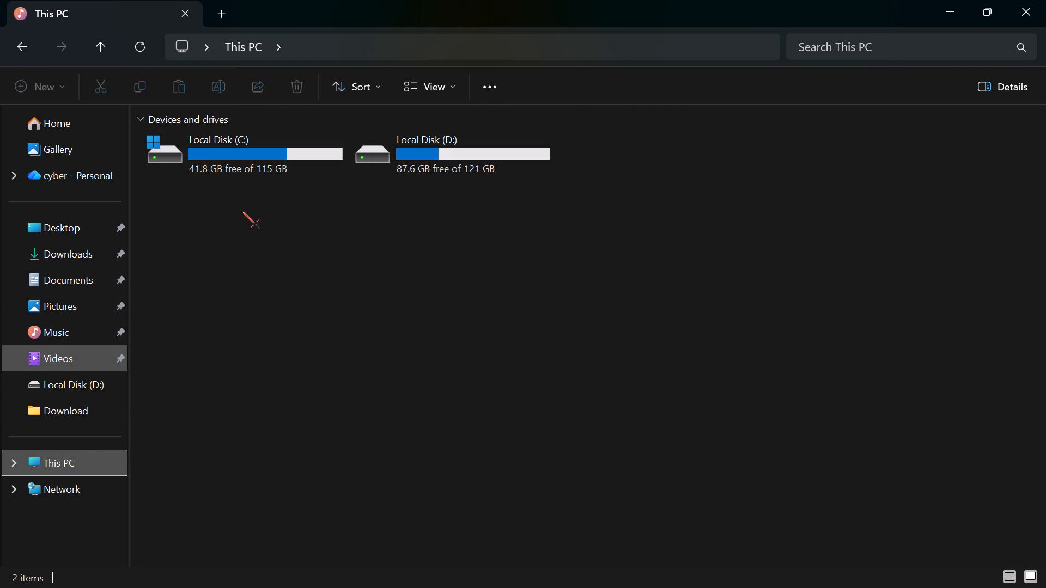
double_click(269, 165)
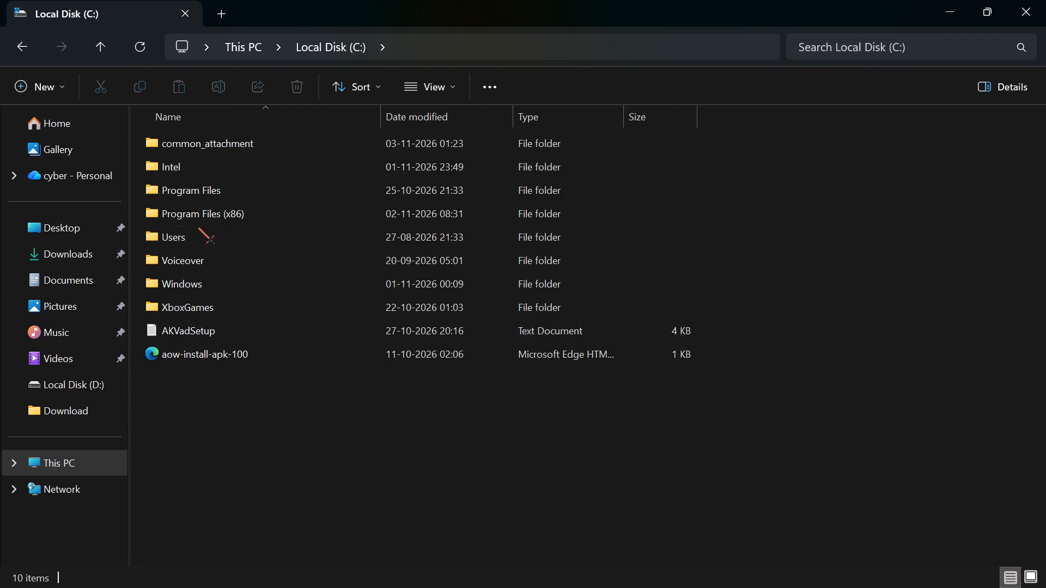
left_click(210, 420)
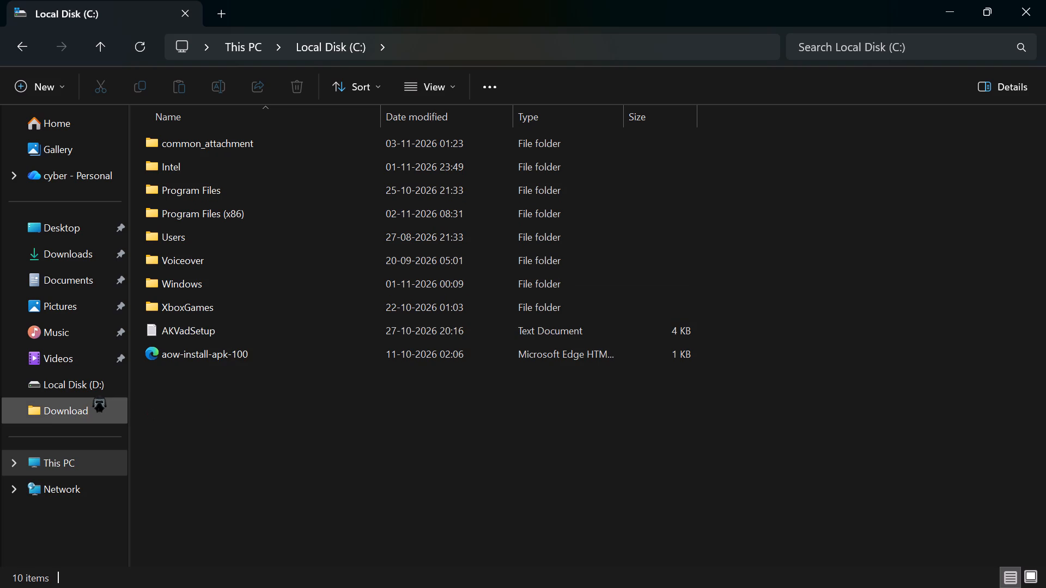
left_click(66, 466)
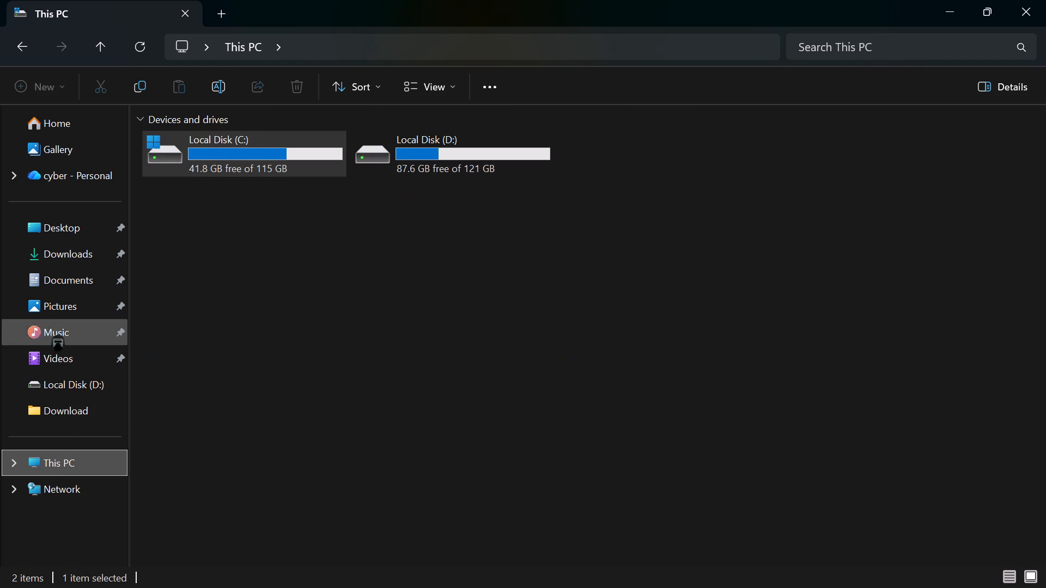
left_click(70, 265)
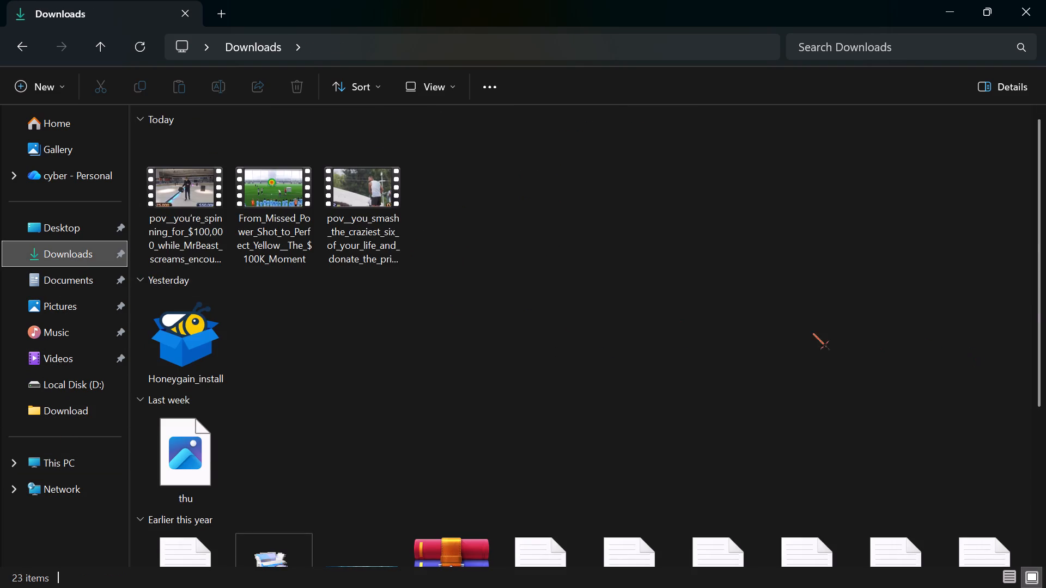
scroll(529, 314, "down", 3)
scroll(595, 422, "down", 1)
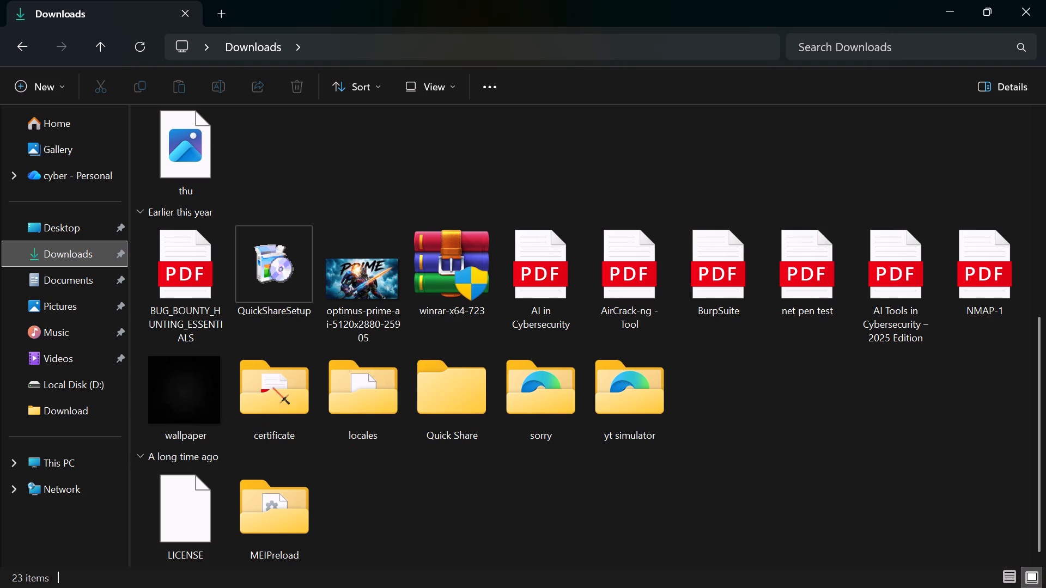
Go to the AppData > Local > CapCut > Videos folder and refresh its contents.
left_click(446, 57)
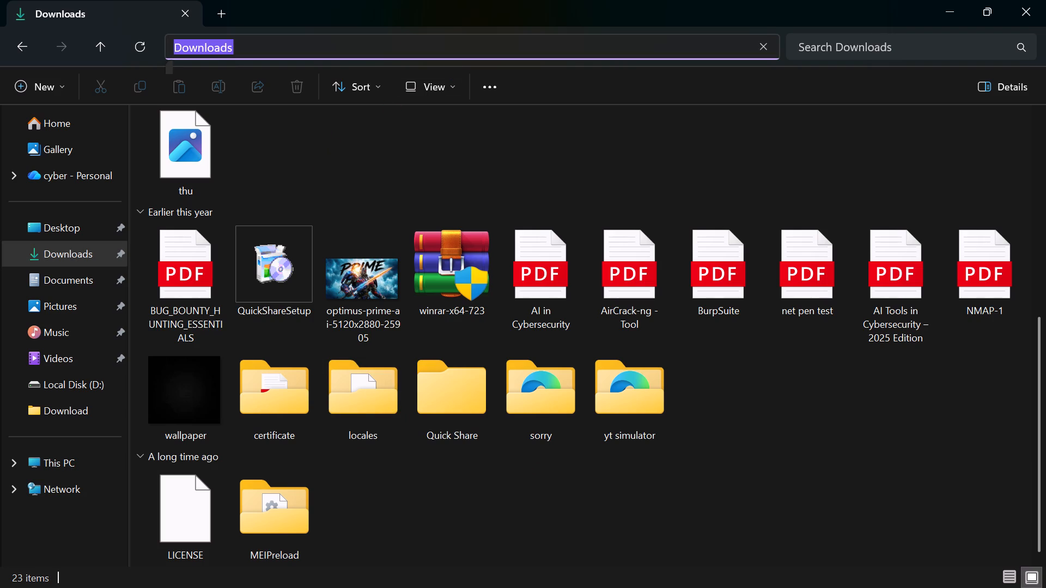
left_click(441, 72)
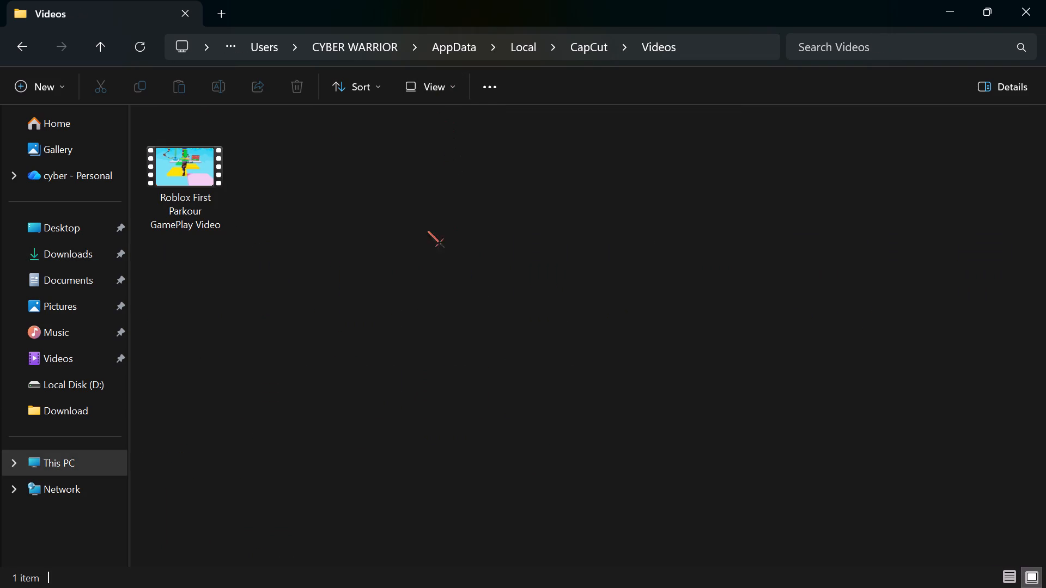
left_click(283, 265)
double_click(126, 40)
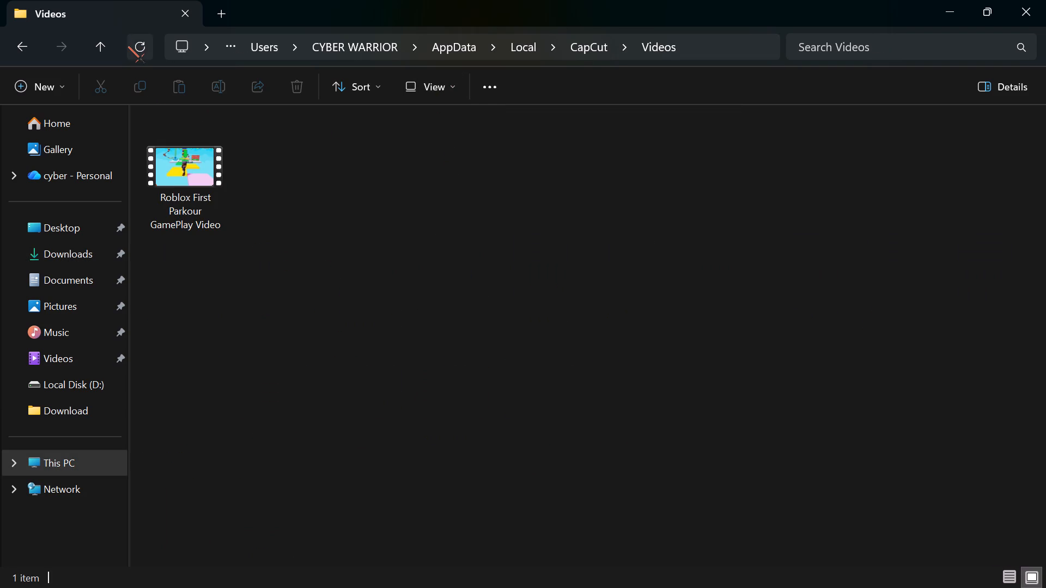
double_click(128, 46)
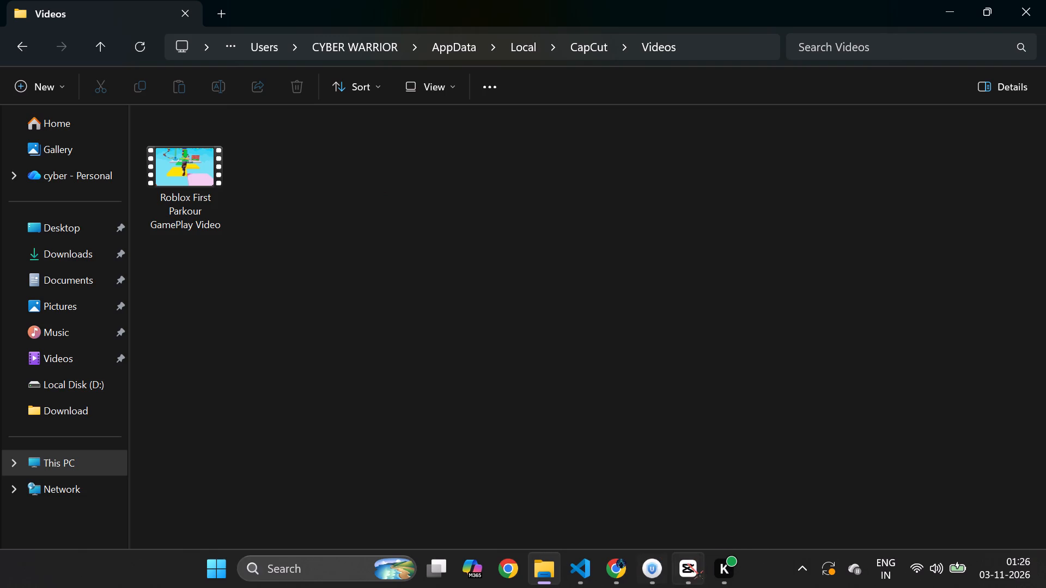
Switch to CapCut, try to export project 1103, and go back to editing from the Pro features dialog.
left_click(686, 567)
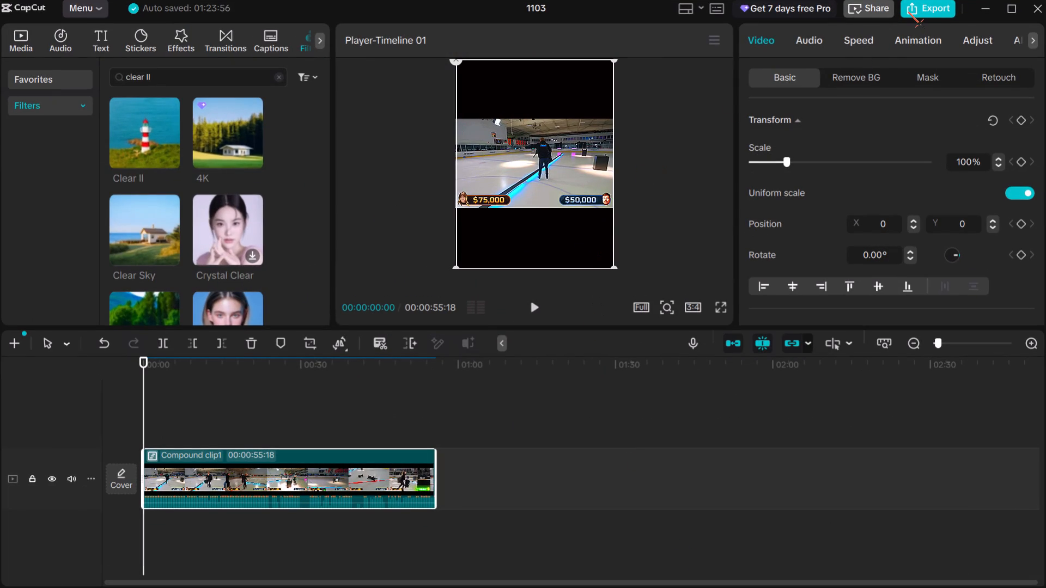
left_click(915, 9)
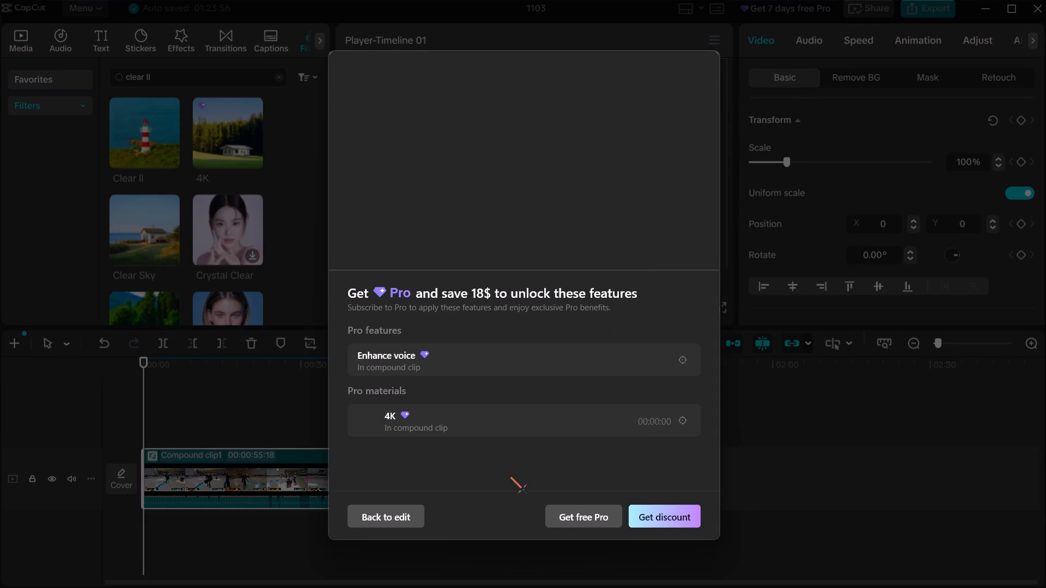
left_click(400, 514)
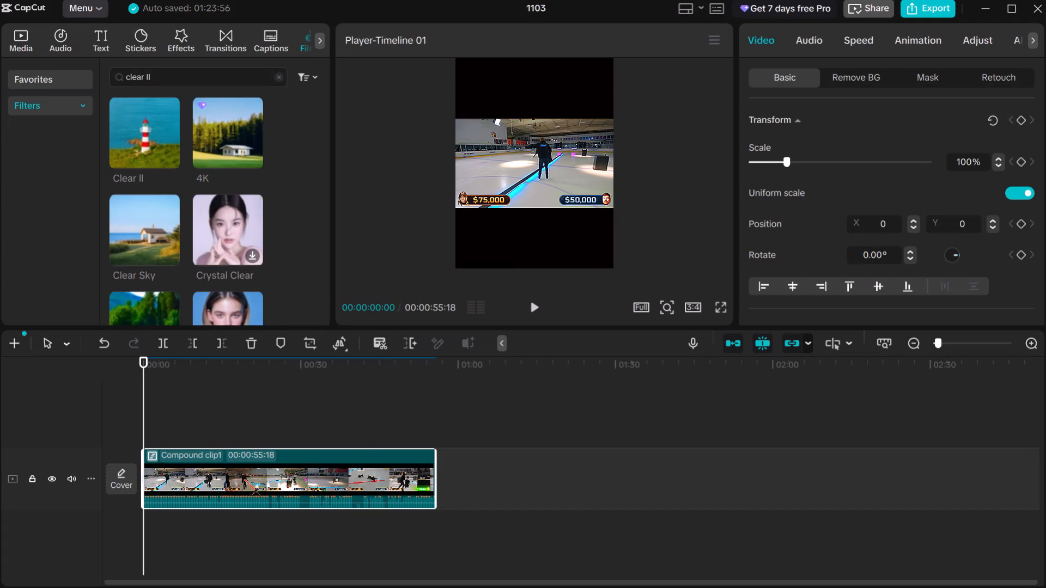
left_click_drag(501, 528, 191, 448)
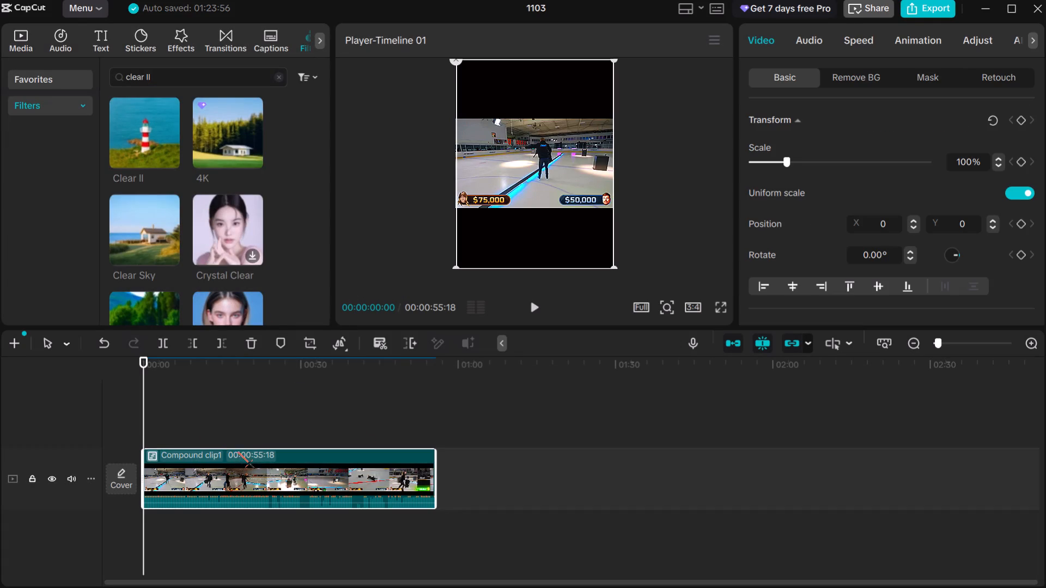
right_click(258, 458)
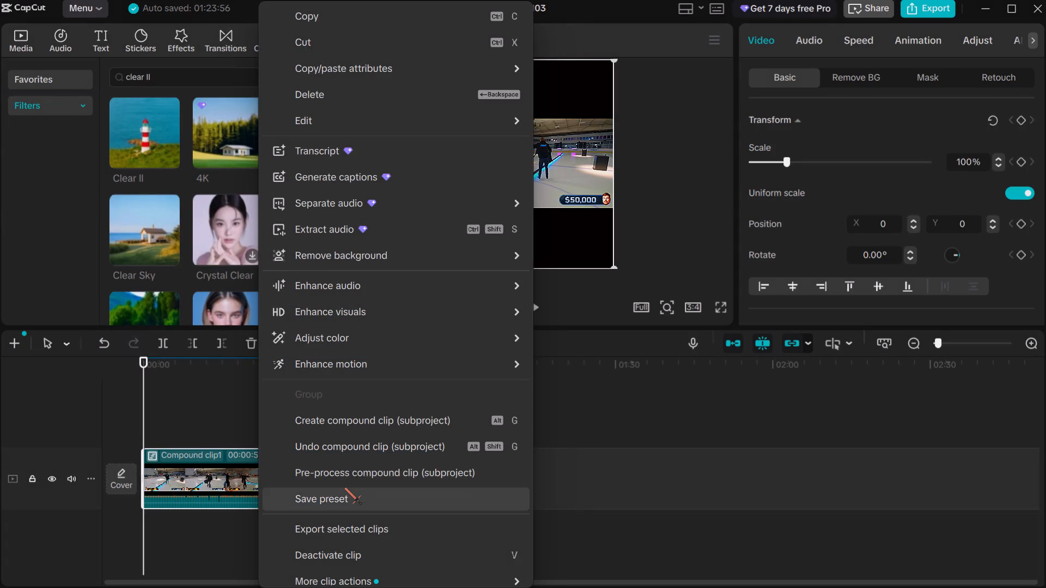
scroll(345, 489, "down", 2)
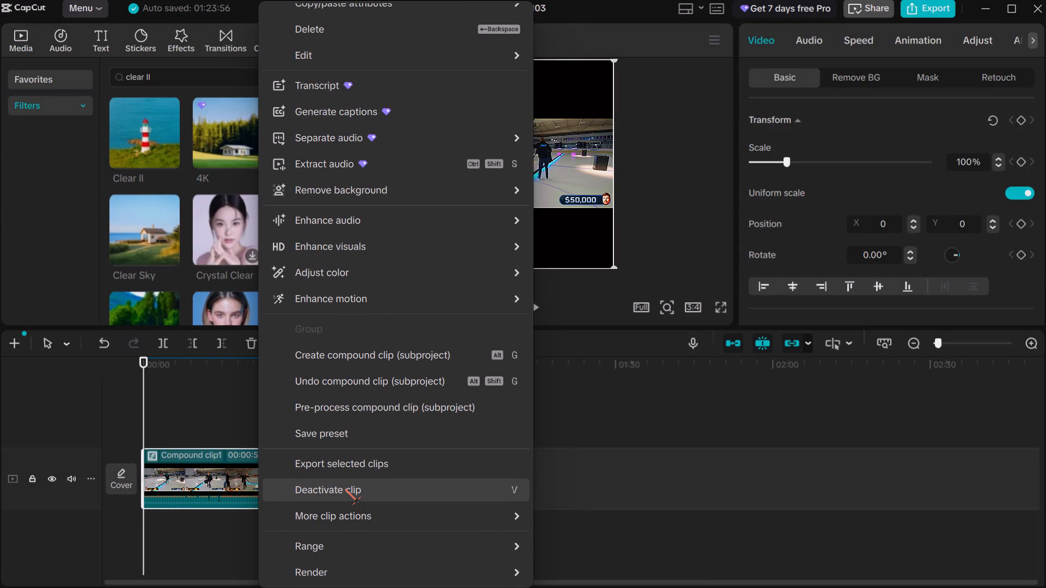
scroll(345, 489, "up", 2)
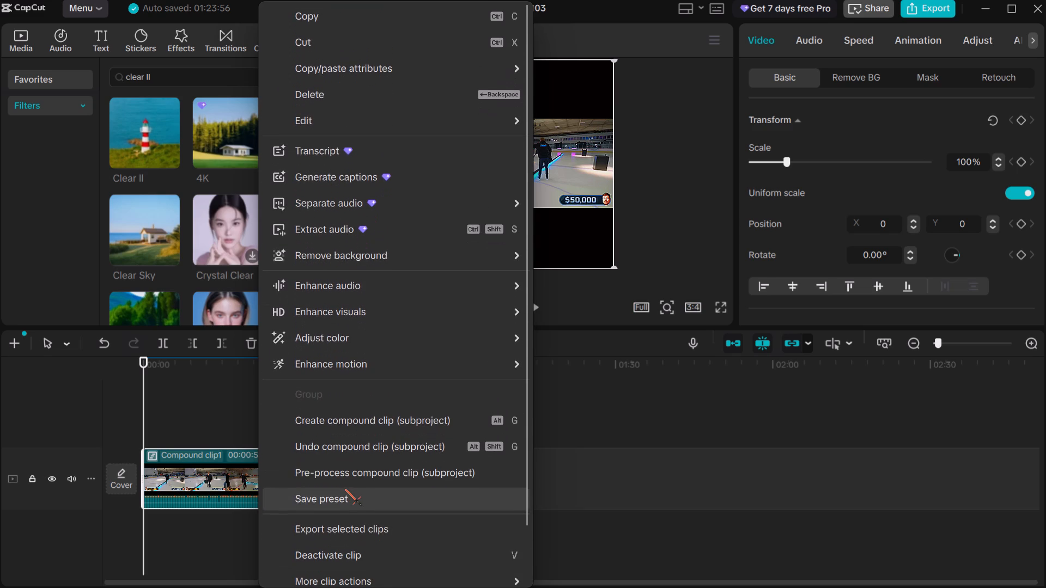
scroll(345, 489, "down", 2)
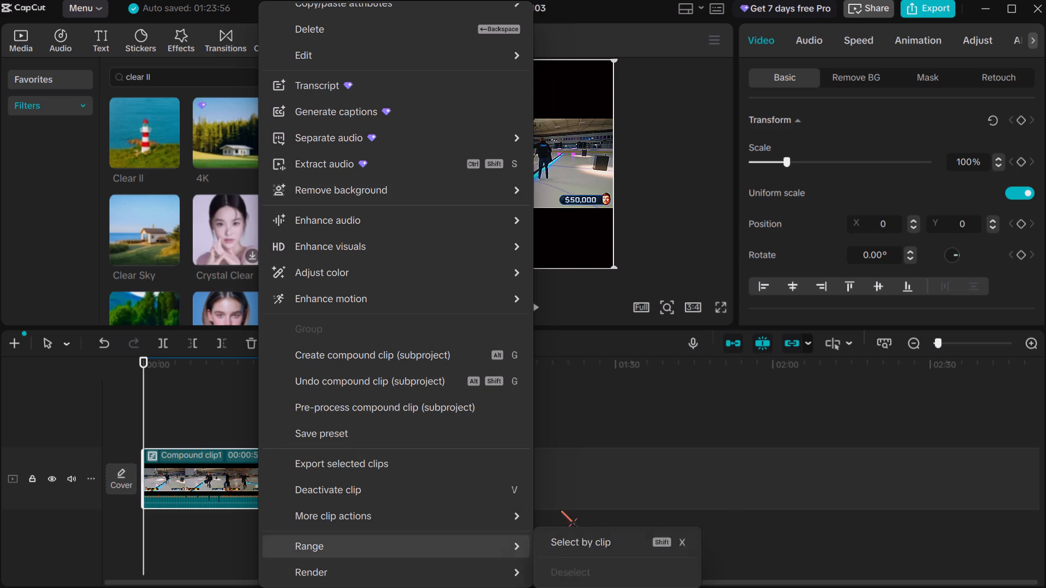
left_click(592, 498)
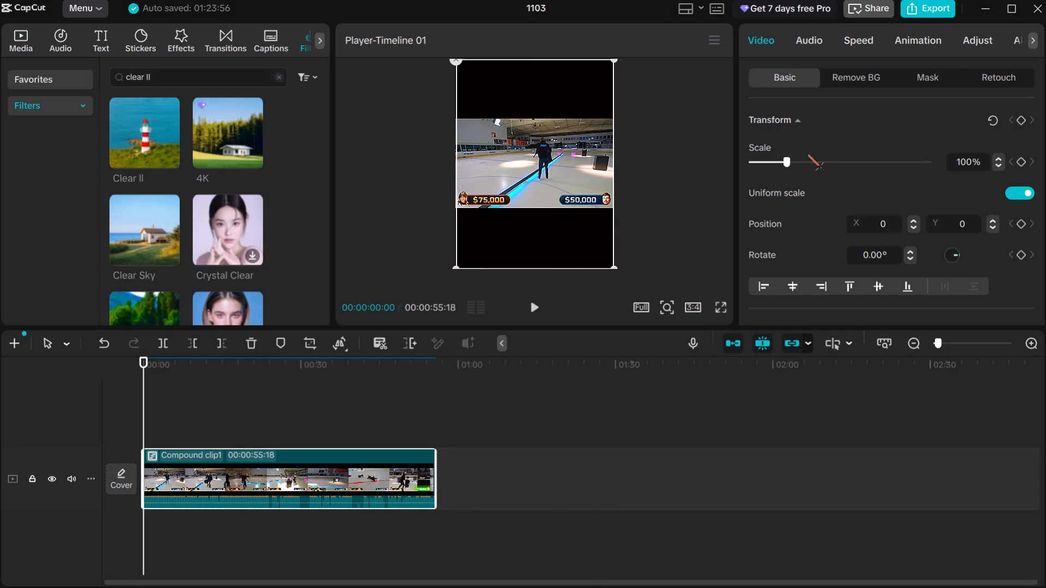
Scale the compound clip down to 98% with uniform scale.
left_click_drag(790, 161, 776, 168)
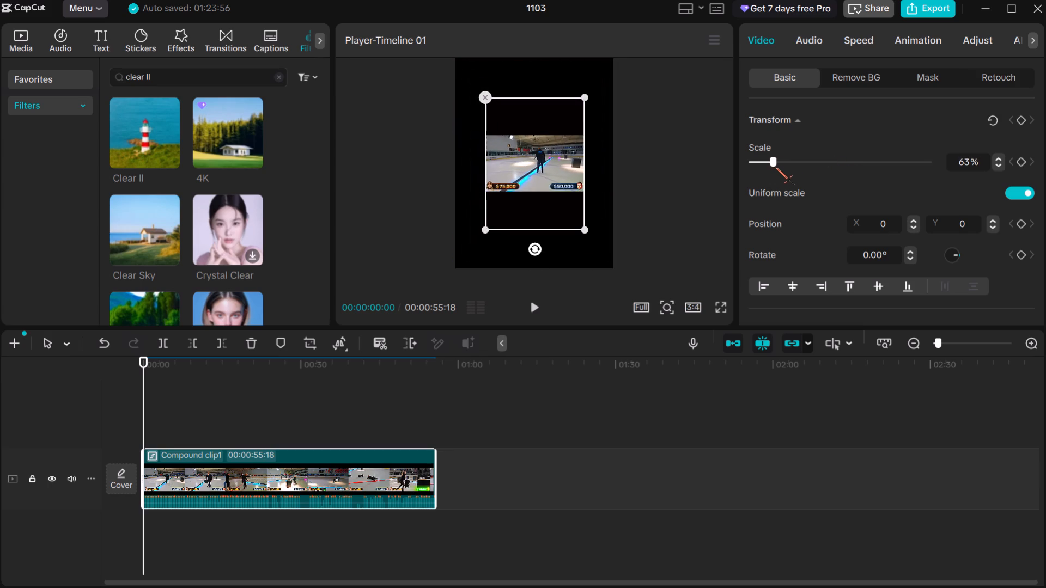
left_click_drag(776, 168, 785, 171)
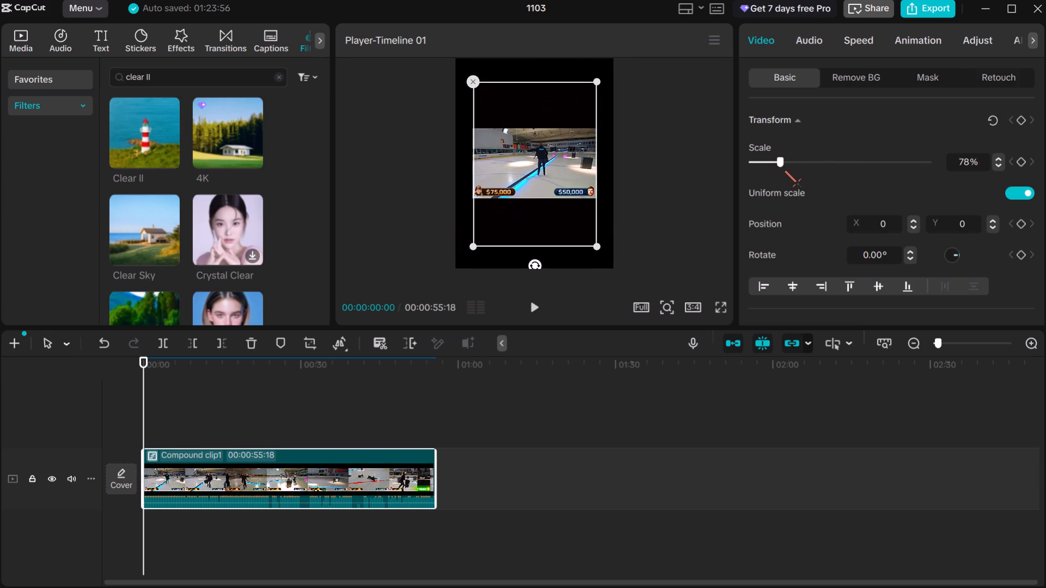
left_click_drag(785, 171, 789, 171)
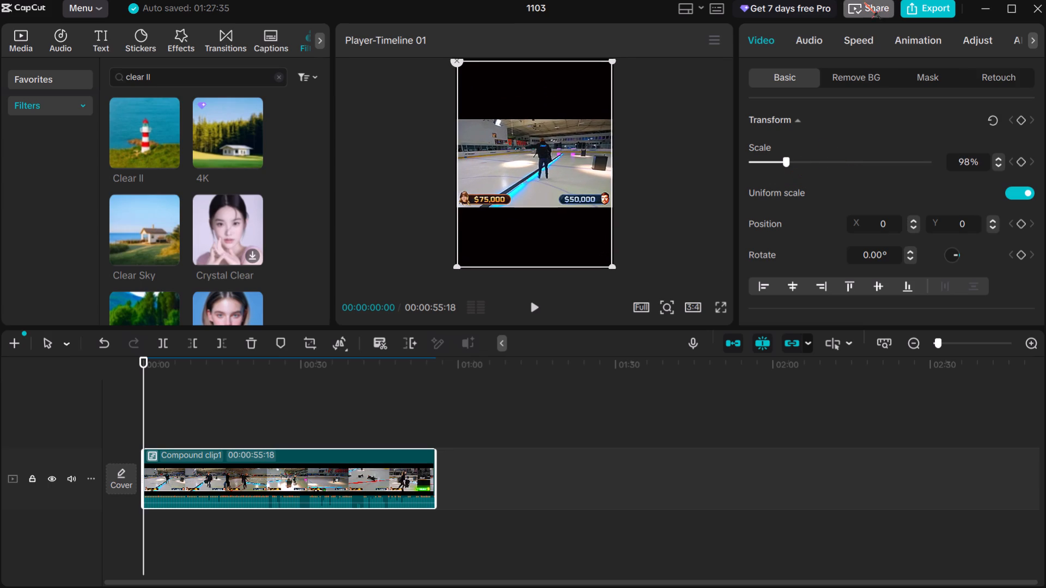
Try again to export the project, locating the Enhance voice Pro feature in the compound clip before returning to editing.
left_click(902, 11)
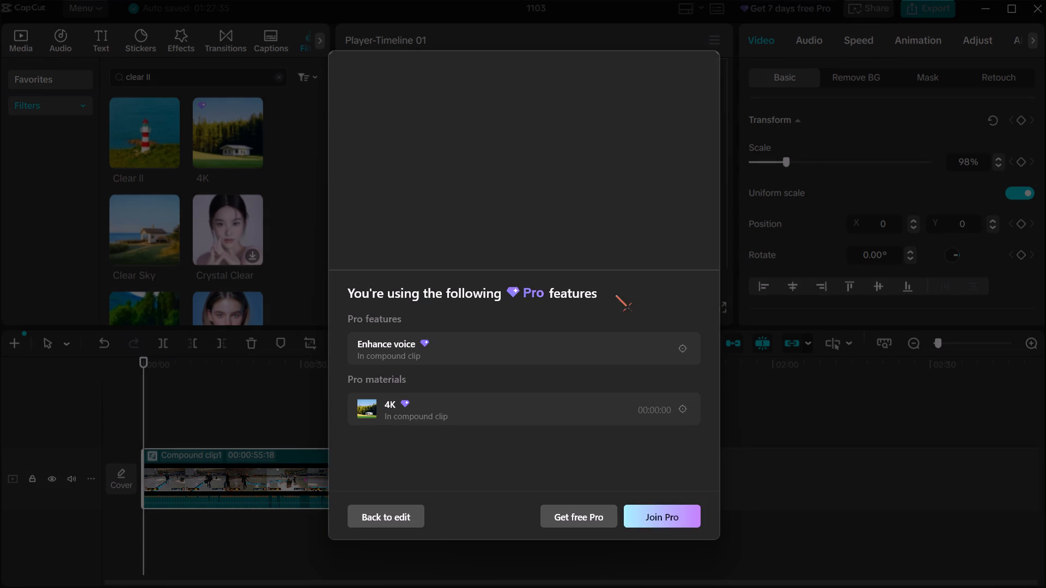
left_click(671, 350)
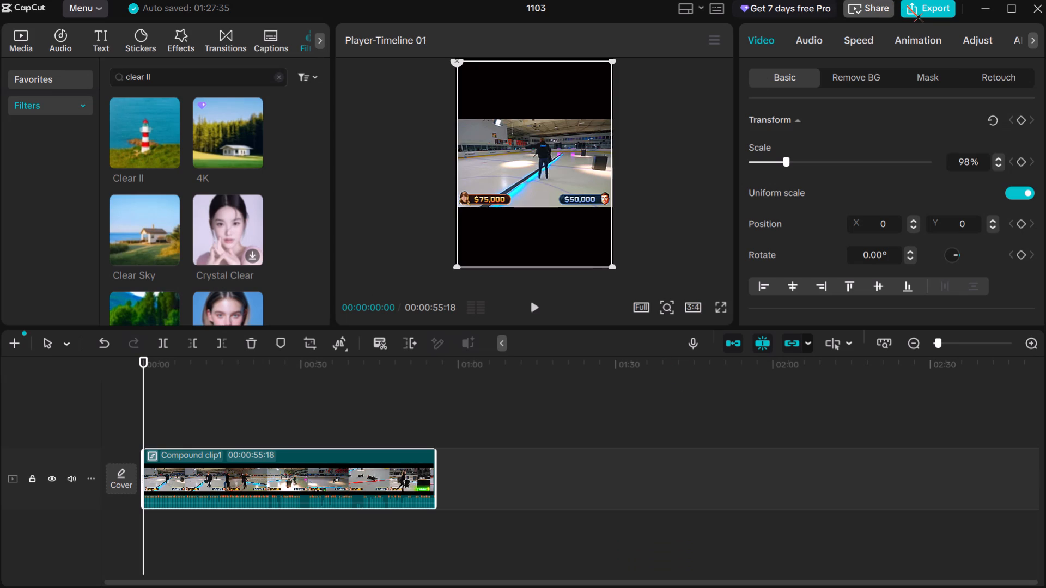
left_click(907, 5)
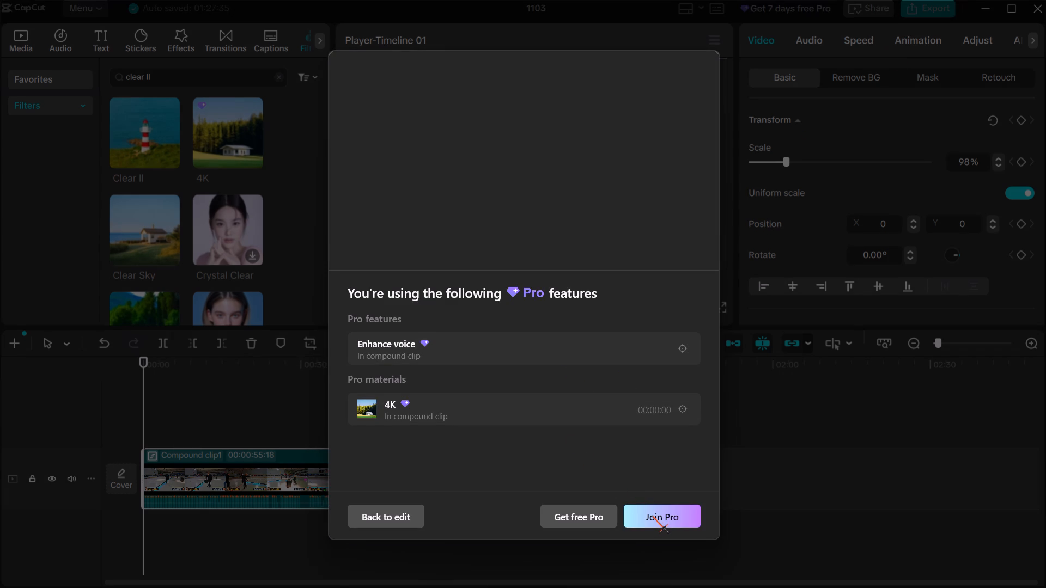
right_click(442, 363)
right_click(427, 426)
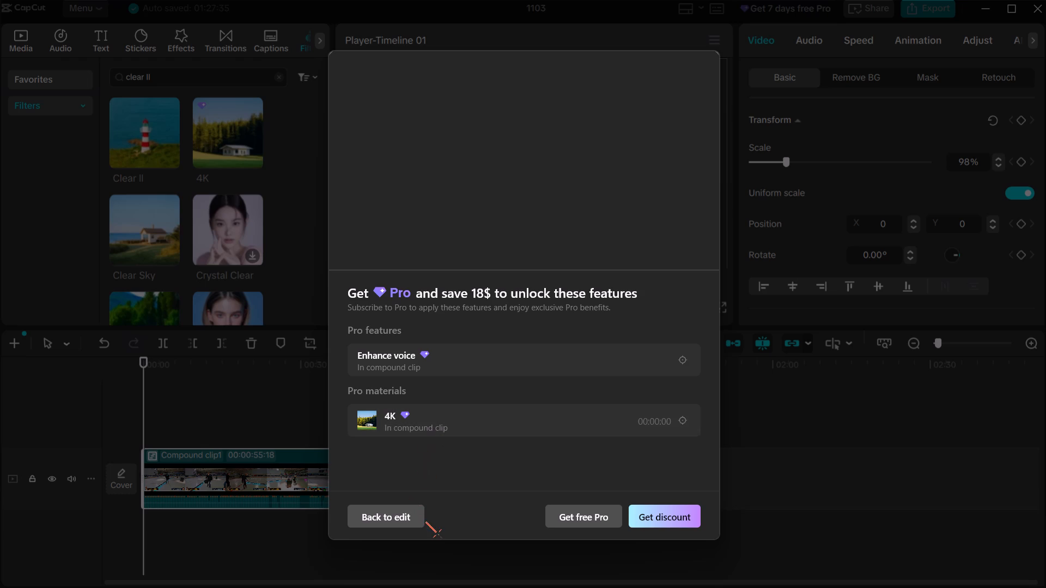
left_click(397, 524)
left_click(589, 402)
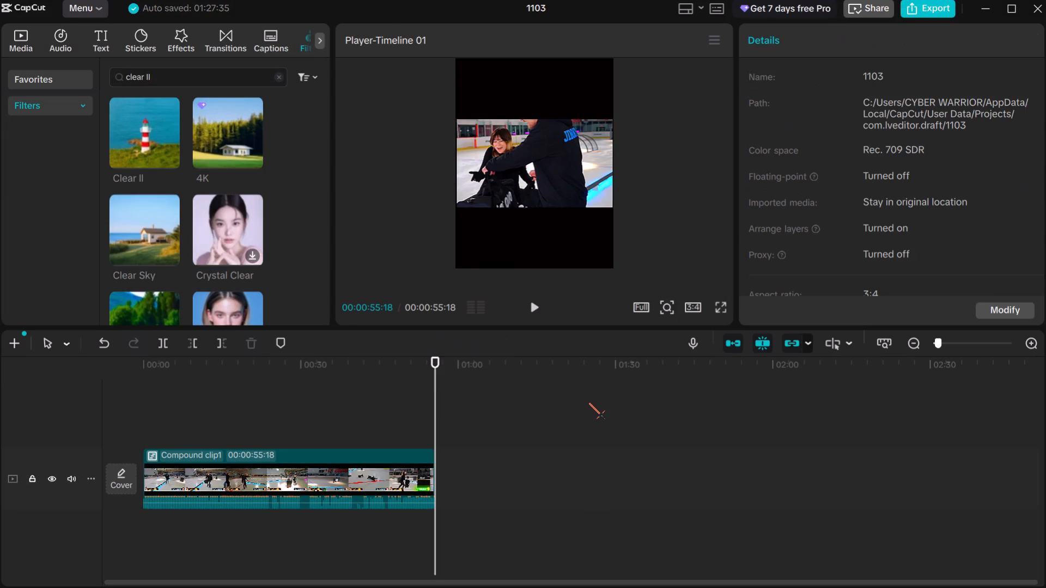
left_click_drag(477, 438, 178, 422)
Close the editor of project 1103.
left_click(1045, 1)
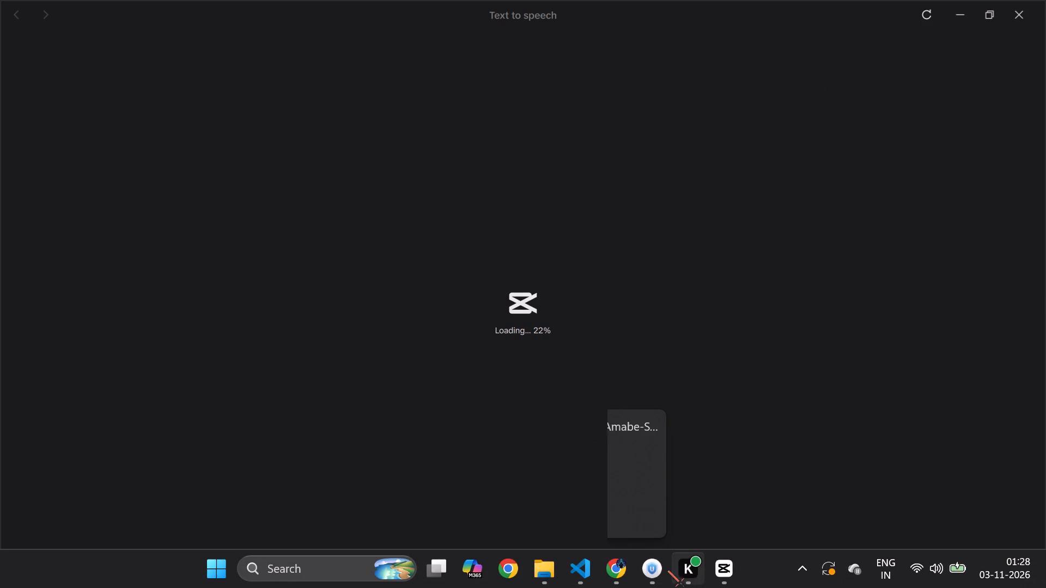
Switch to Urban VPN, disconnect the United States connection and close its window.
left_click(664, 571)
left_click(389, 352)
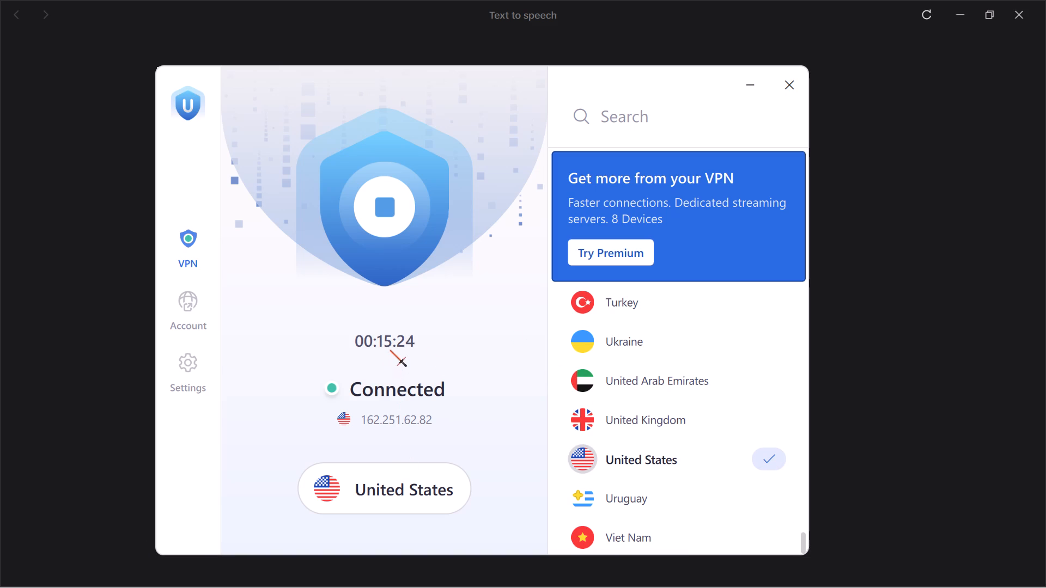
left_click(405, 182)
left_click(795, 93)
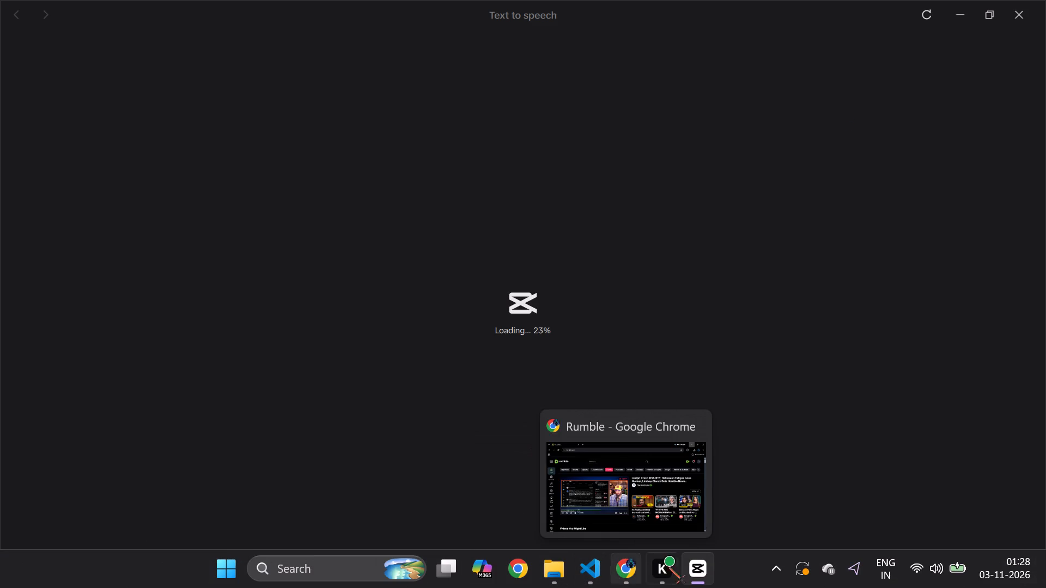
In File Explorer, delete the Roblox First Parkour GamePlay Video from the CapCut Videos folder and close the window.
left_click(683, 567)
left_click(685, 565)
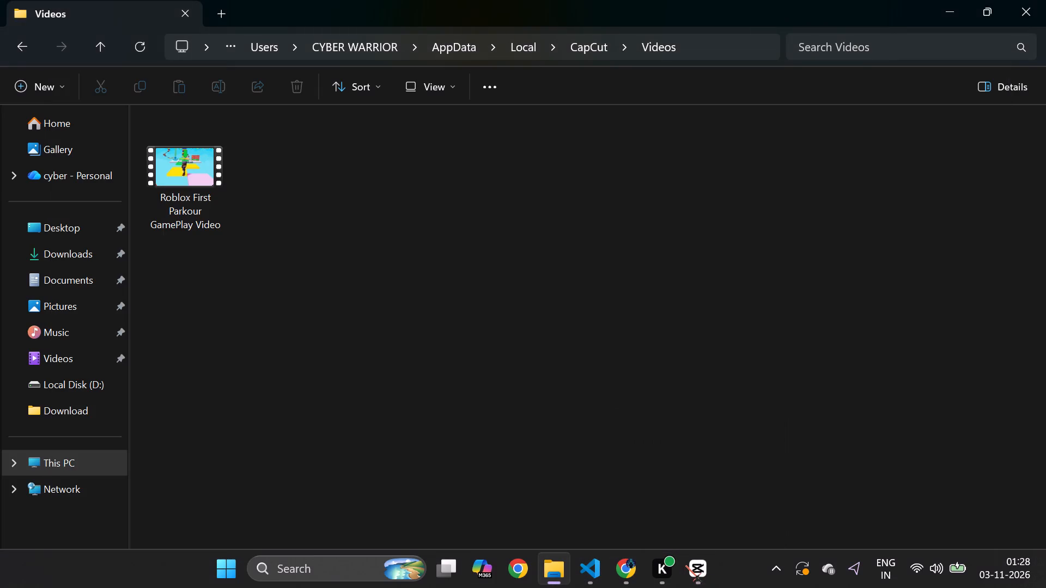
left_click(703, 571)
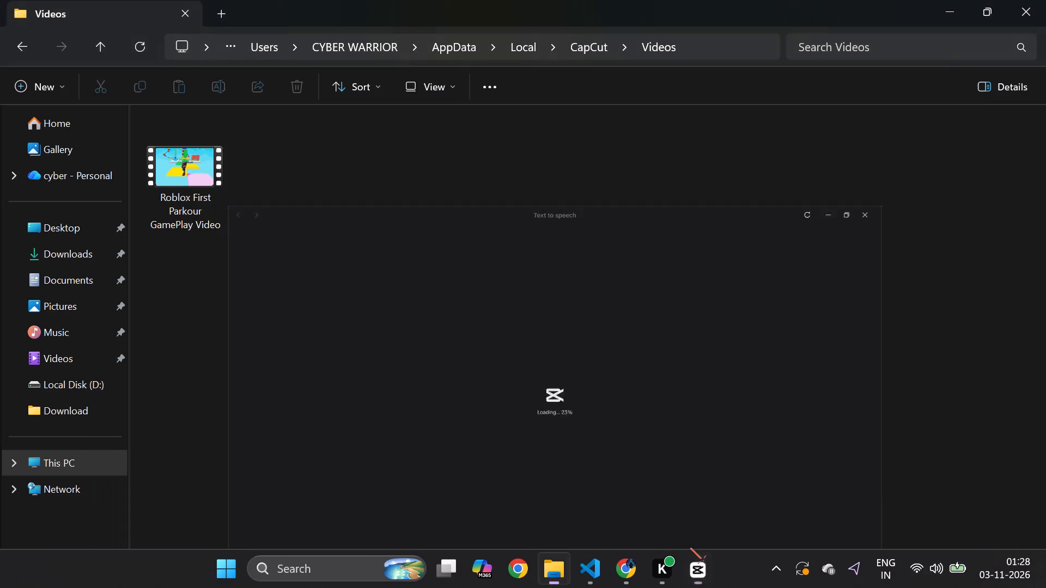
double_click(149, 55)
left_click_drag(302, 192, 18, 166)
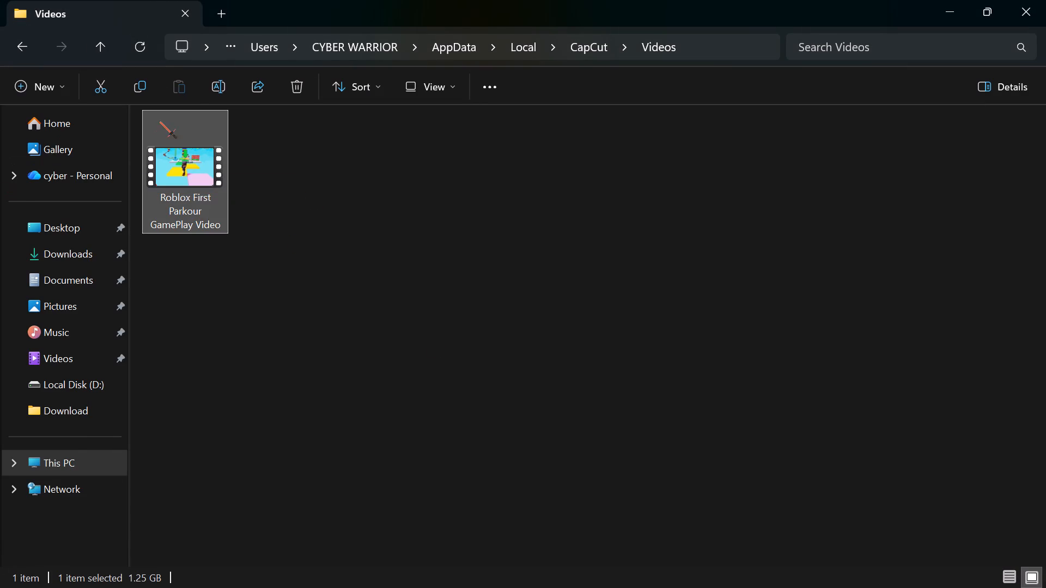
left_click(299, 88)
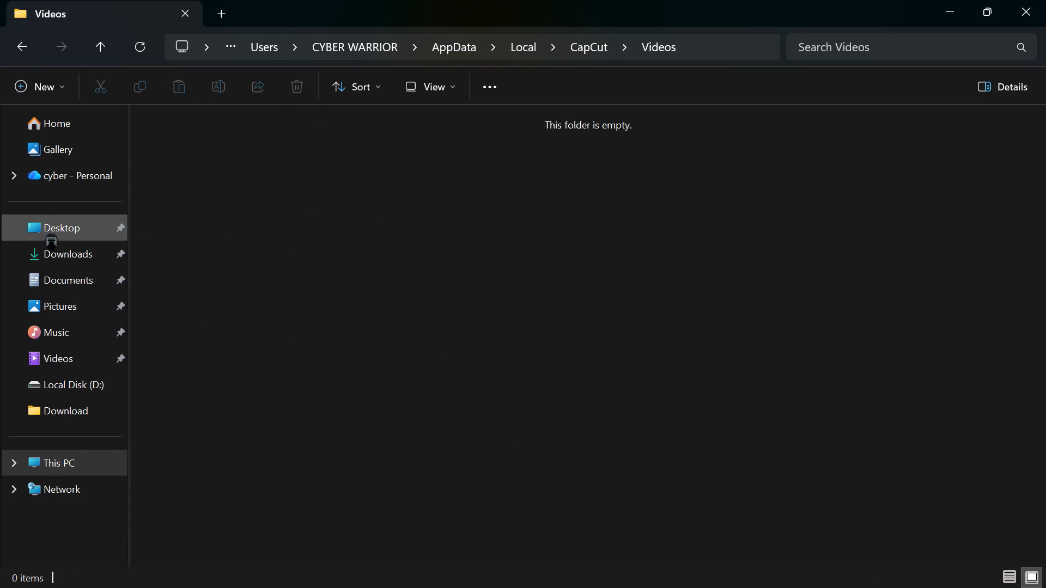
left_click(1041, 0)
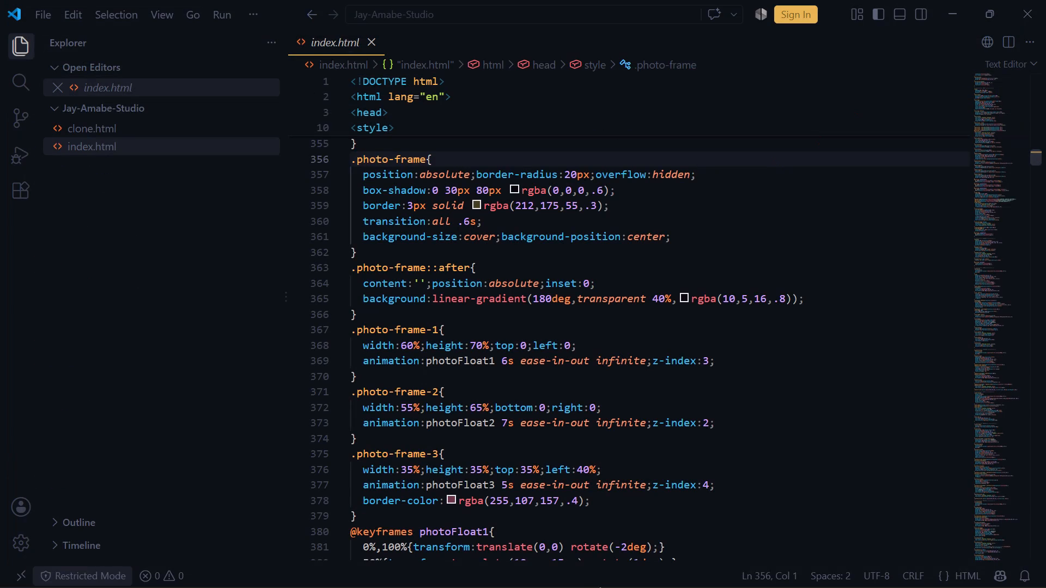
Switch to CapCut and close the Text to speech window.
left_click(689, 570)
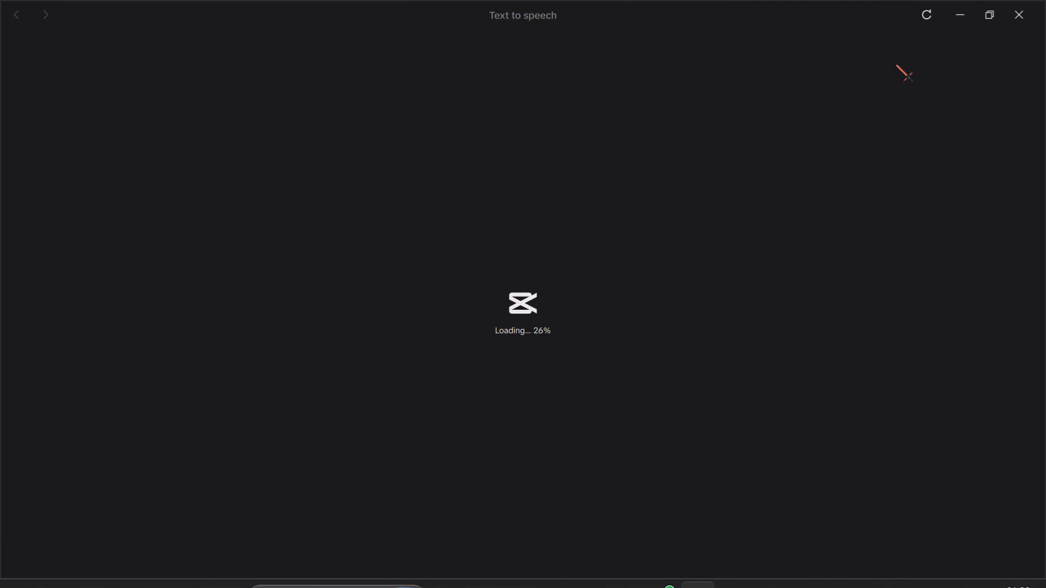
left_click(1020, 2)
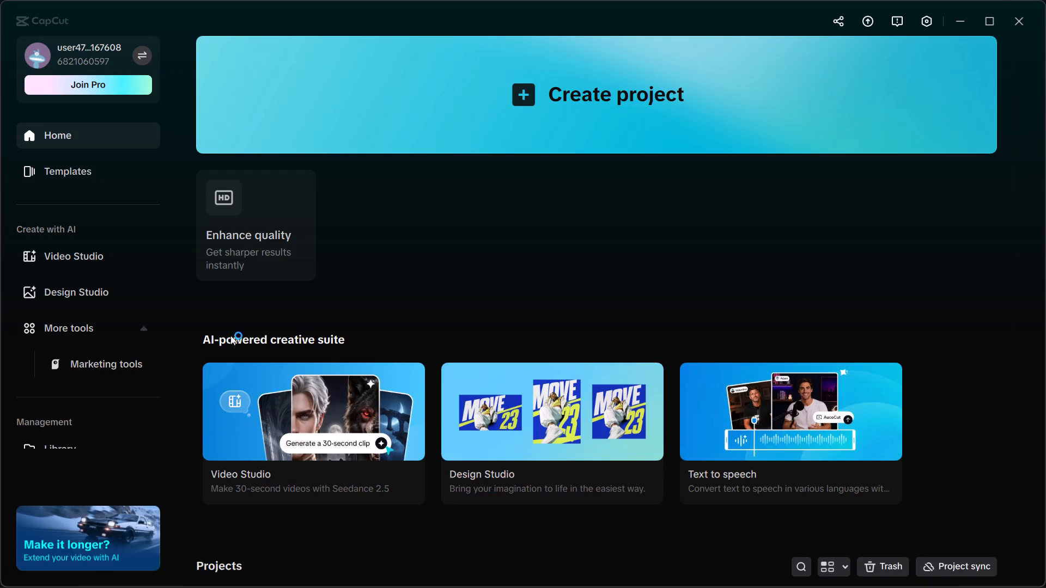
Permanently delete projects 1016 (1), 1016, 1008 (1), 1008 and 1007 from CapCut's Trash, then close the Trash.
scroll(224, 351, "down", 6)
scroll(600, 428, "down", 1)
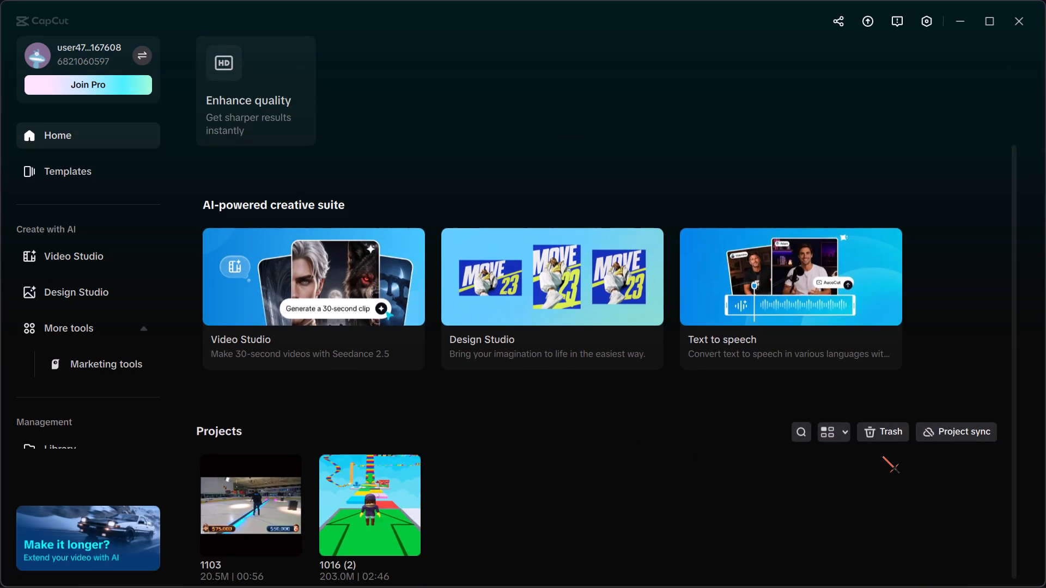
left_click(885, 431)
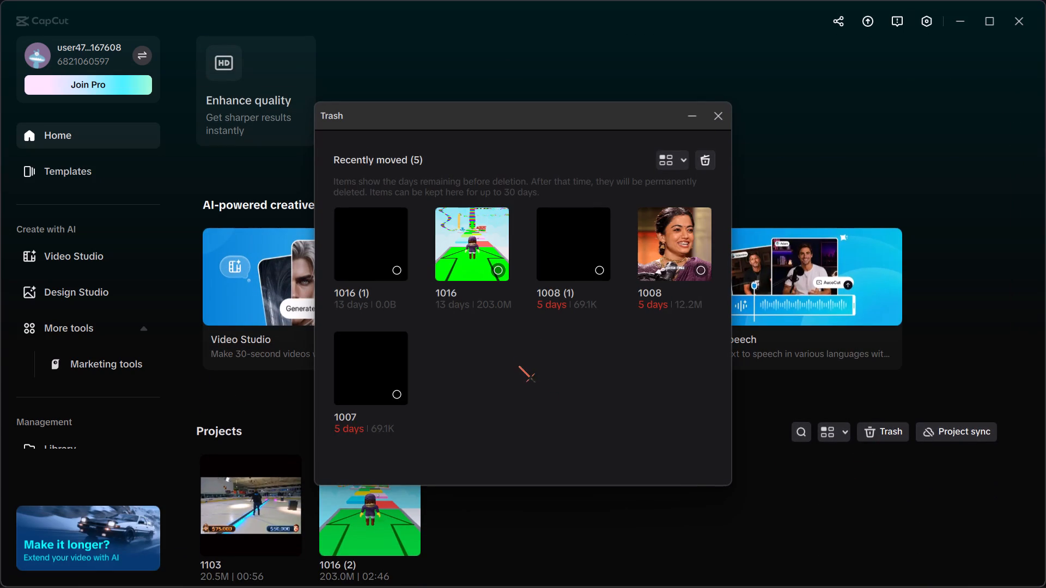
left_click(519, 366)
left_click(370, 263)
left_click(450, 266)
left_click(589, 253)
left_click(647, 254)
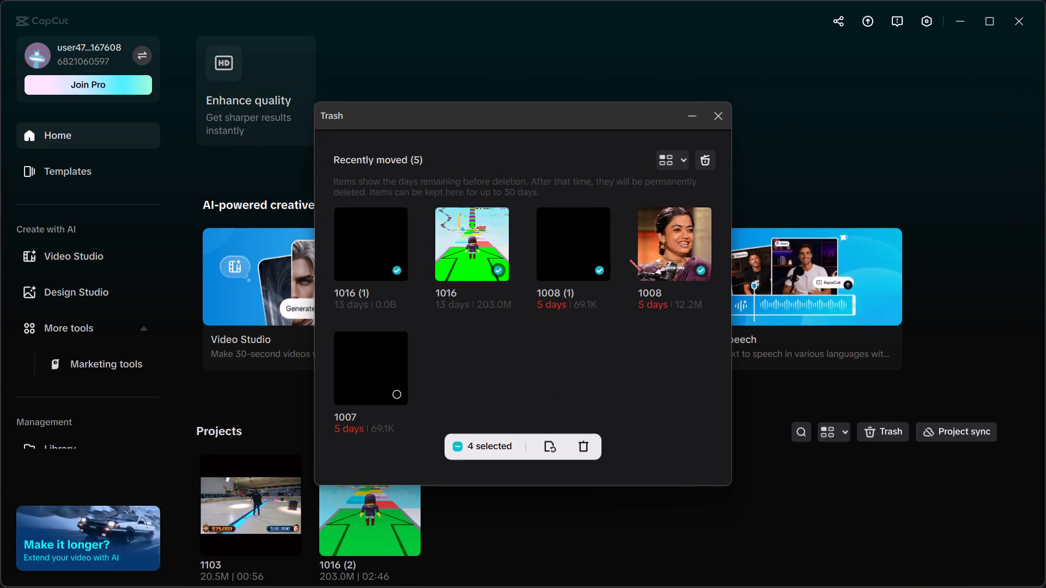
left_click(374, 360)
left_click(567, 440)
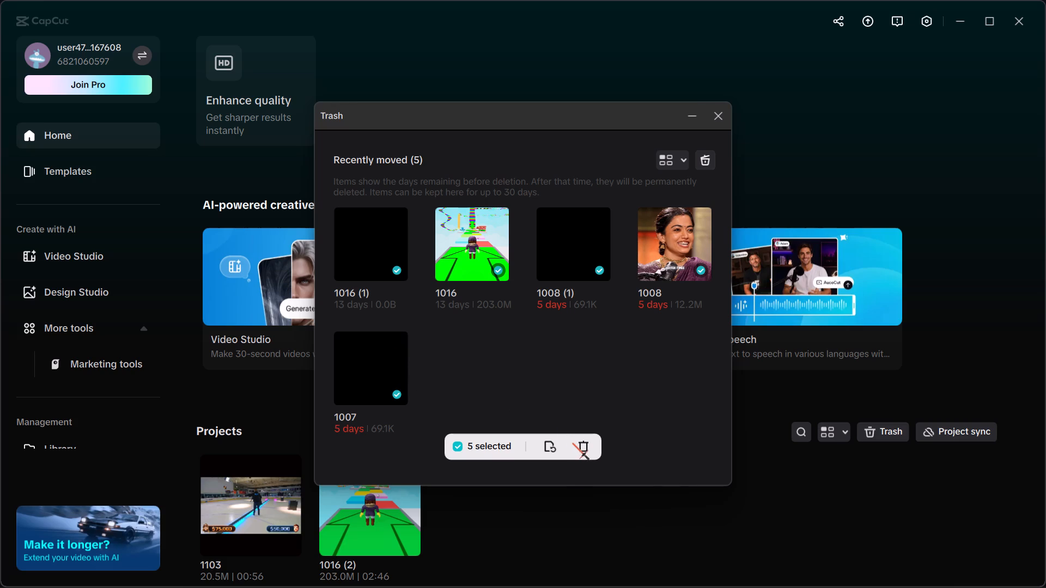
left_click(573, 443)
left_click(577, 445)
left_click(493, 353)
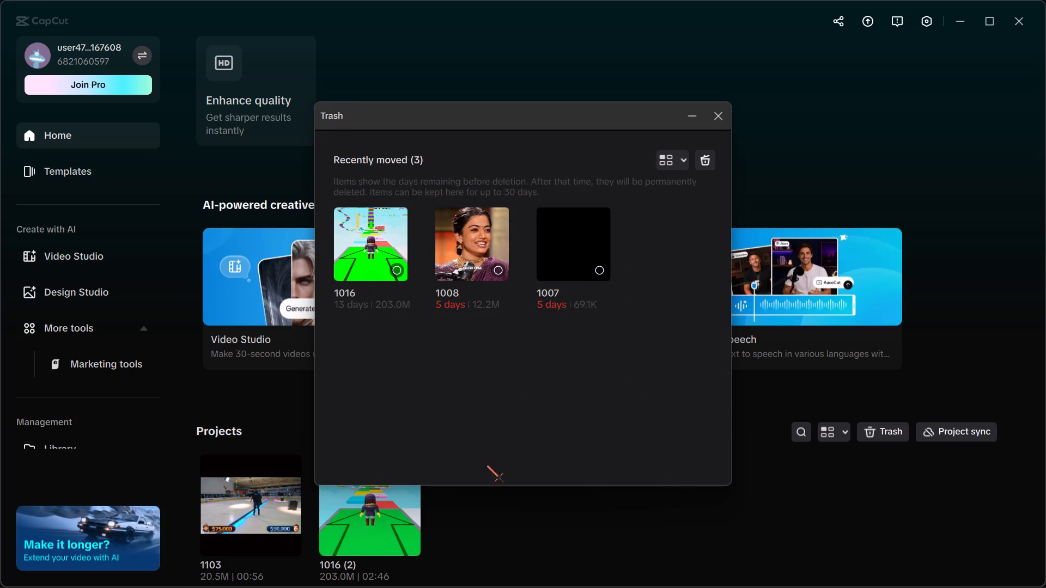
scroll(446, 498, "down", 3)
left_click(729, 126)
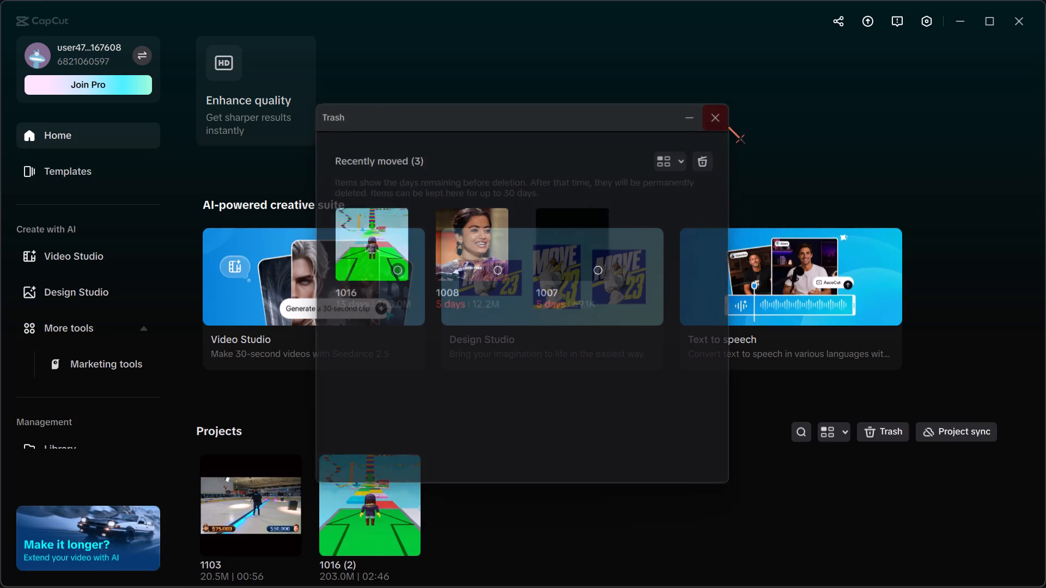
Delete project 1103 from CapCut's project list and confirm its removal.
scroll(524, 430, "down", 5)
right_click(278, 498)
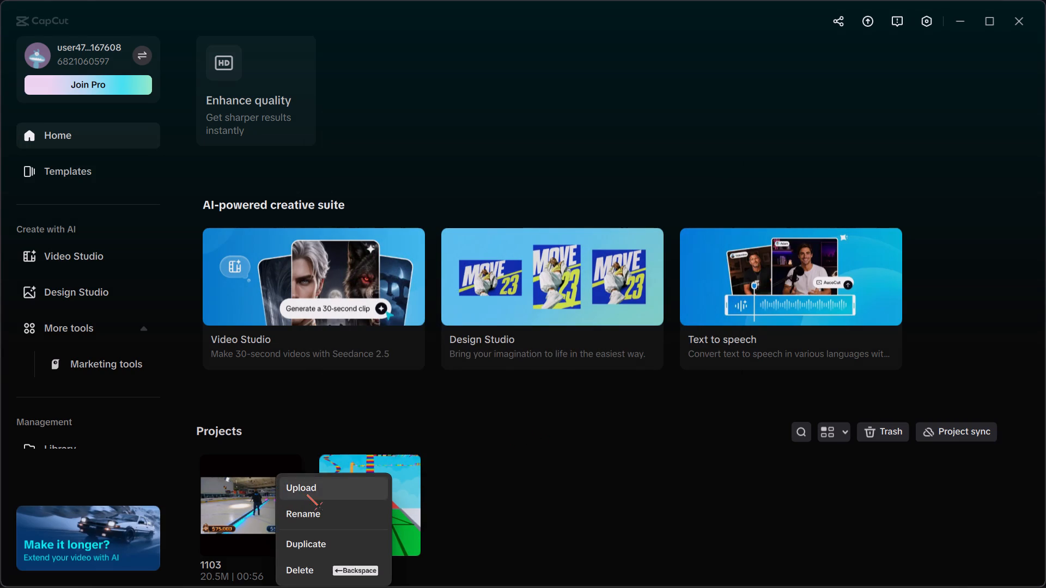
left_click(320, 569)
left_click(496, 350)
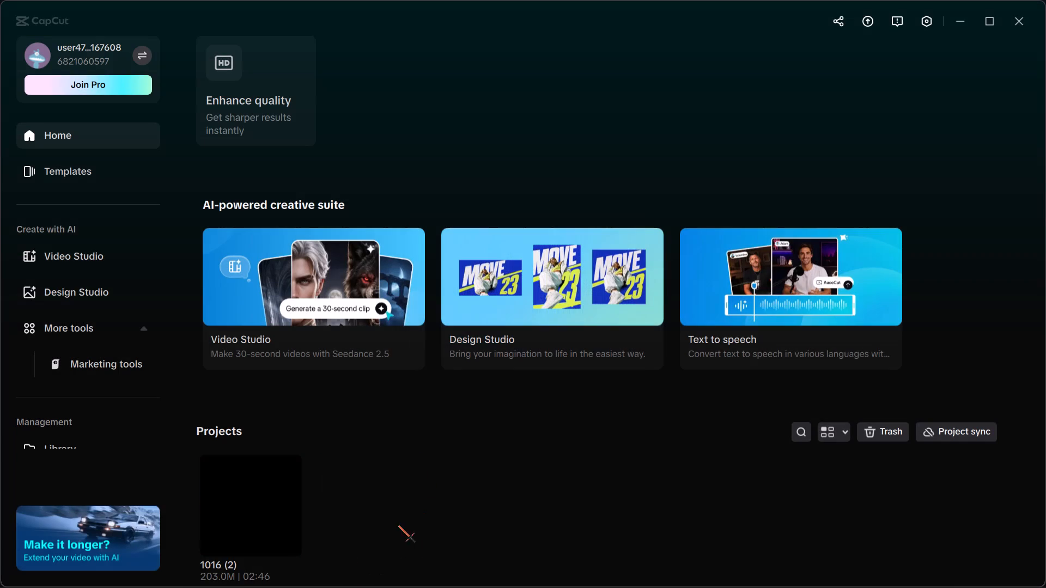
Delete project 1016 (2) from the project list.
right_click(263, 497)
key("space")
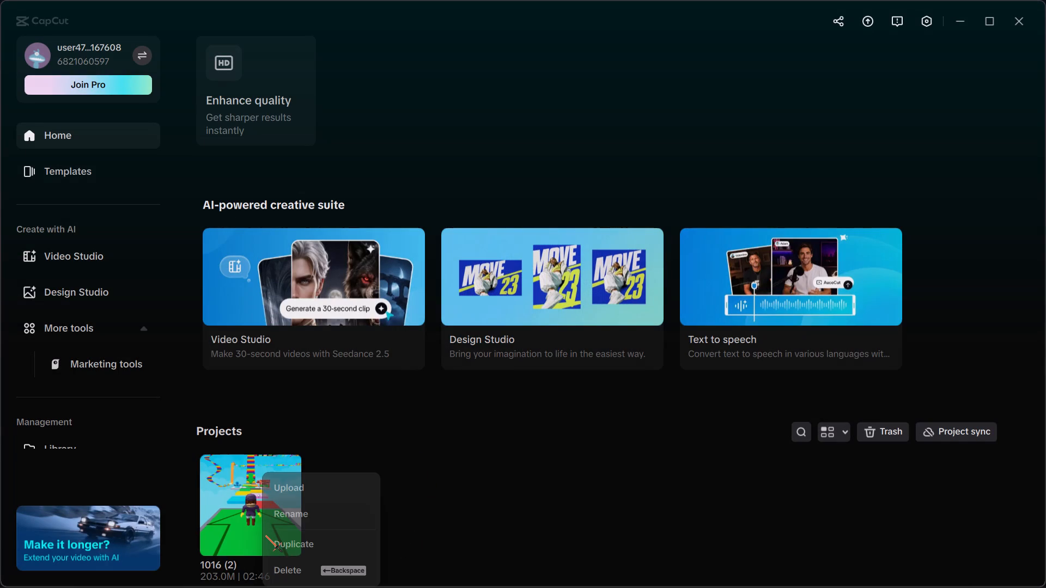
key("space")
left_click(484, 471)
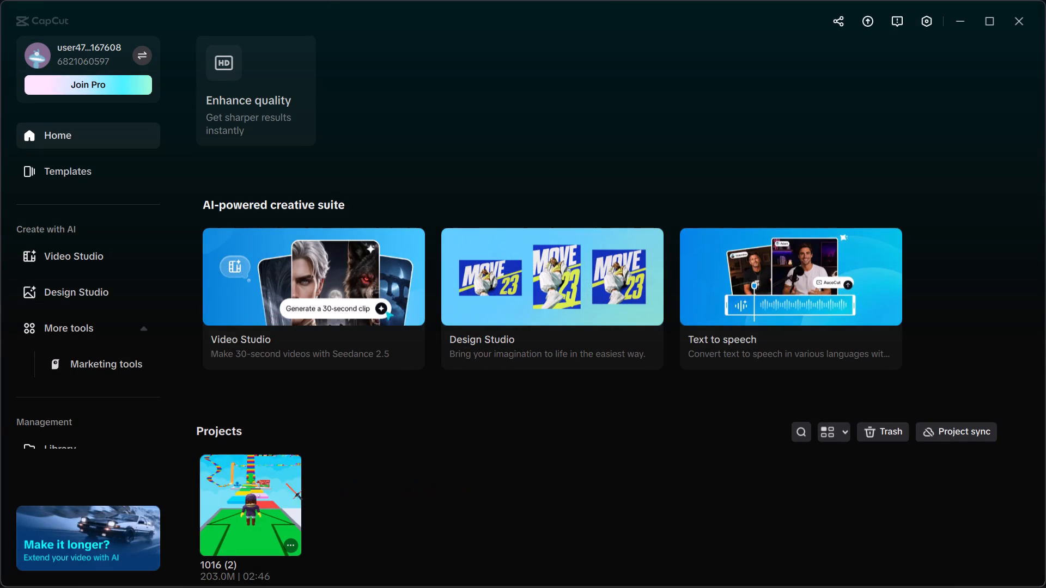
key("space")
right_click(284, 487)
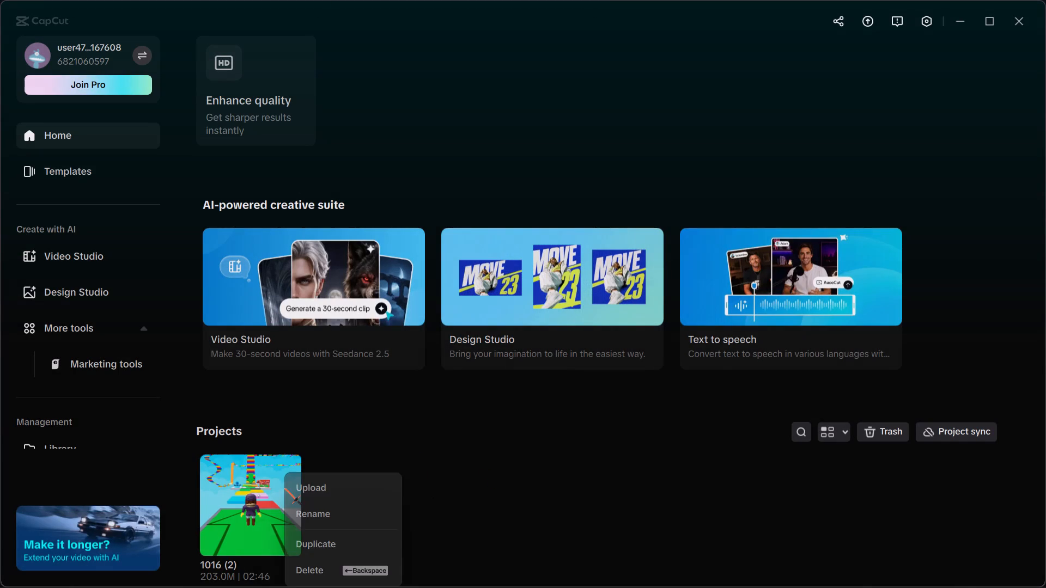
right_click(271, 451)
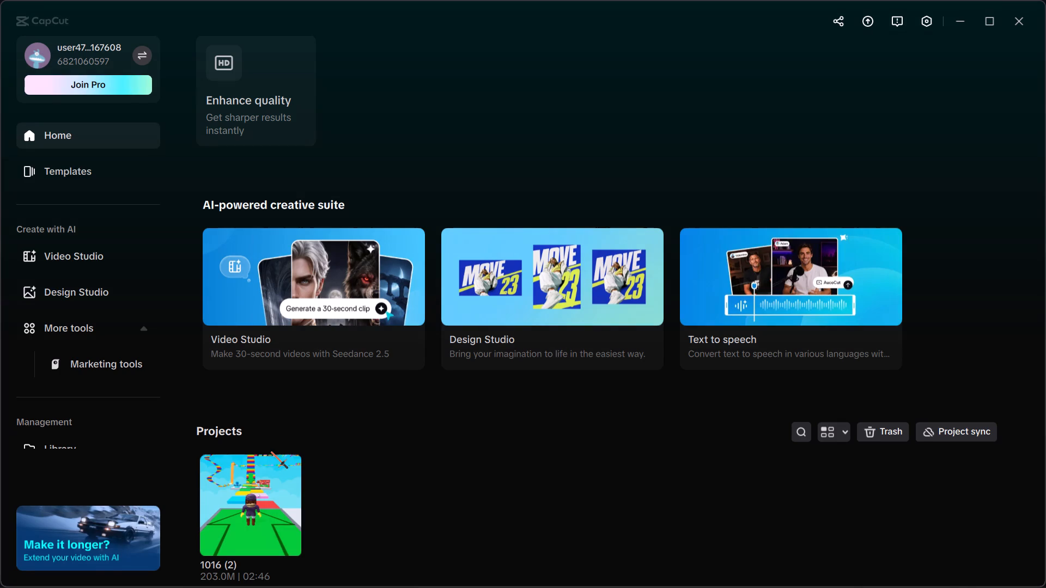
key("BackSpace")
left_click(293, 543)
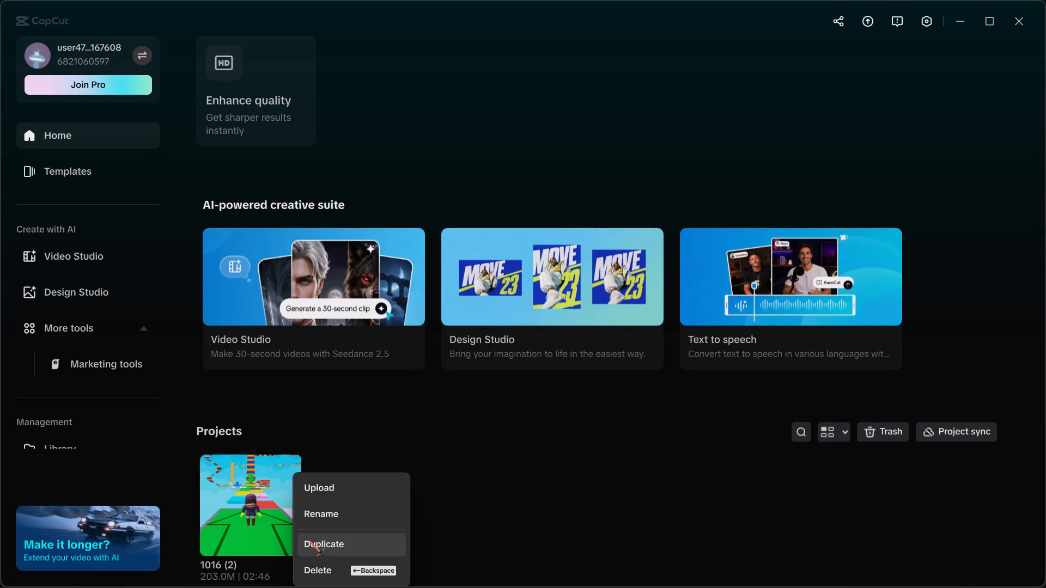
key("BackSpace")
left_click(490, 354)
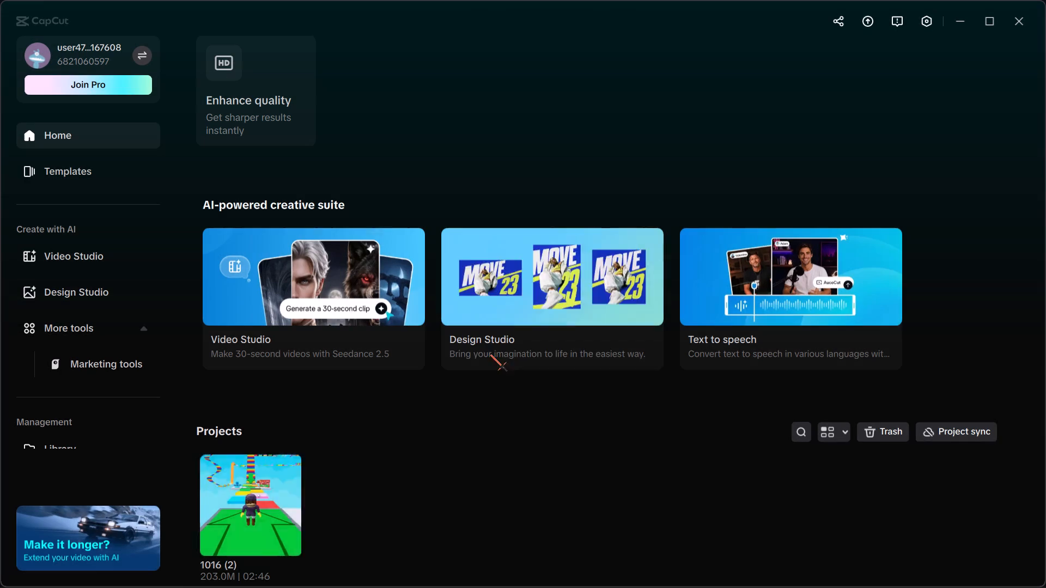
Close the CapCut window.
left_click(1045, 2)
left_click(1032, 17)
left_click(1023, 25)
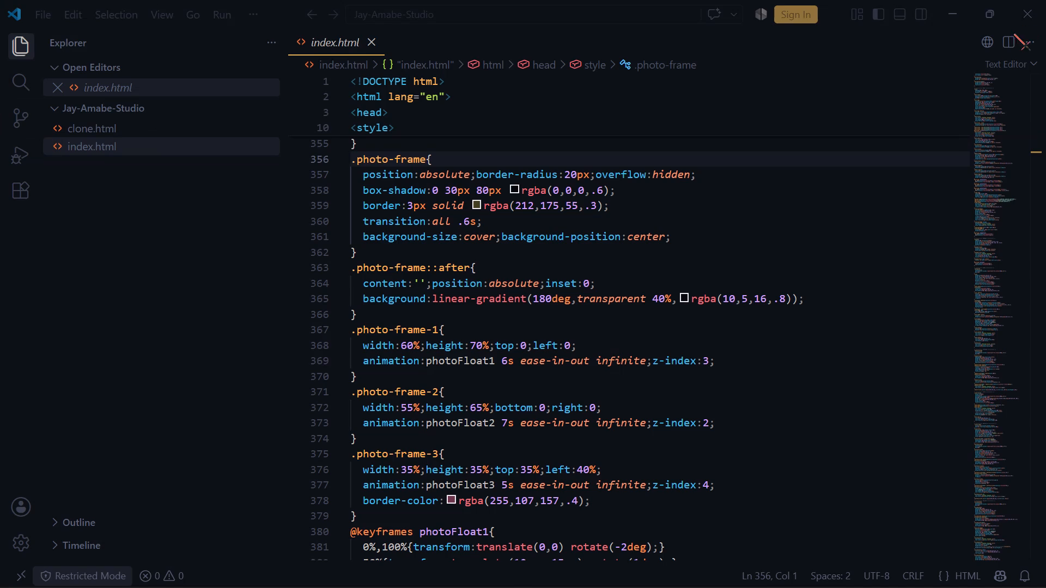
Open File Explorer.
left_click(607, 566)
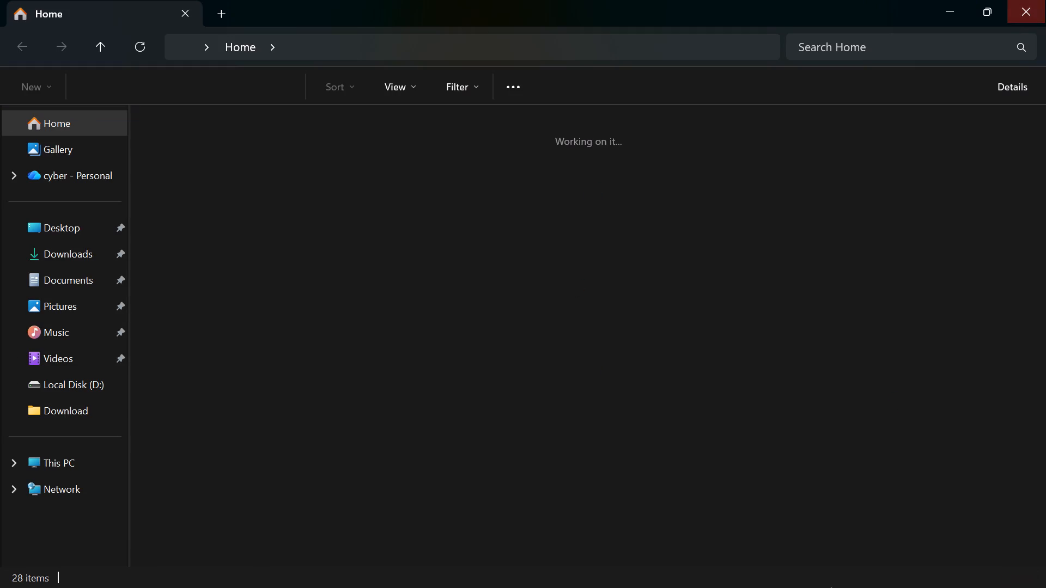
Switch to Rumble in Chrome, start a video upload with Rumble Studio and open its file selection.
left_click(694, 571)
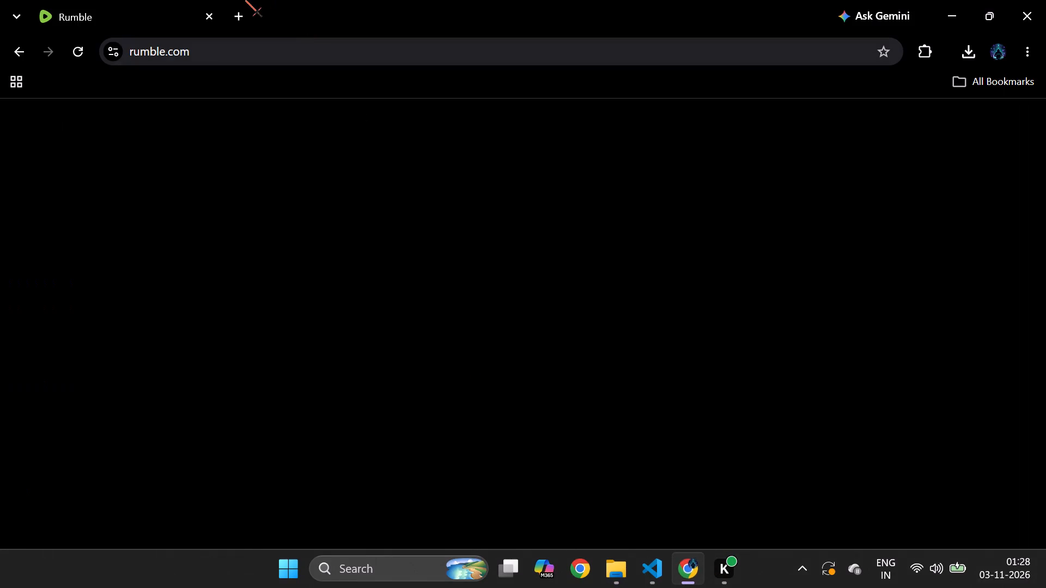
left_click(929, 133)
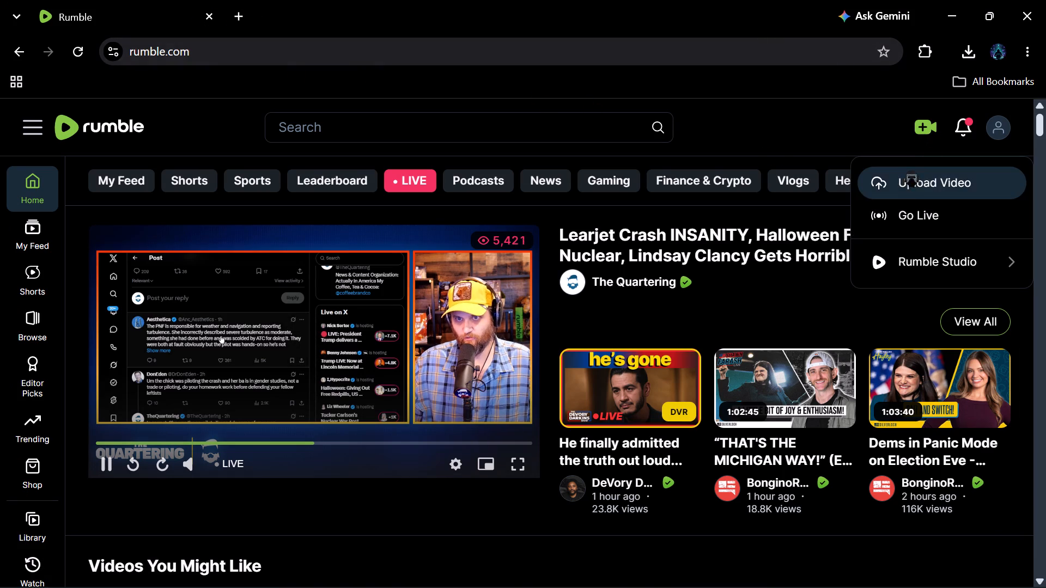
left_click(923, 176)
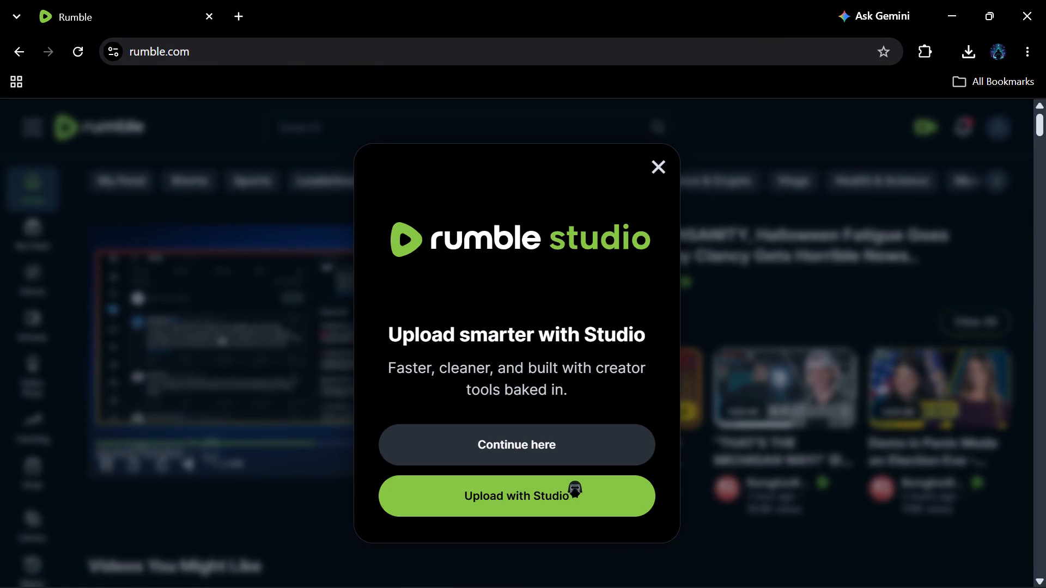
left_click(569, 489)
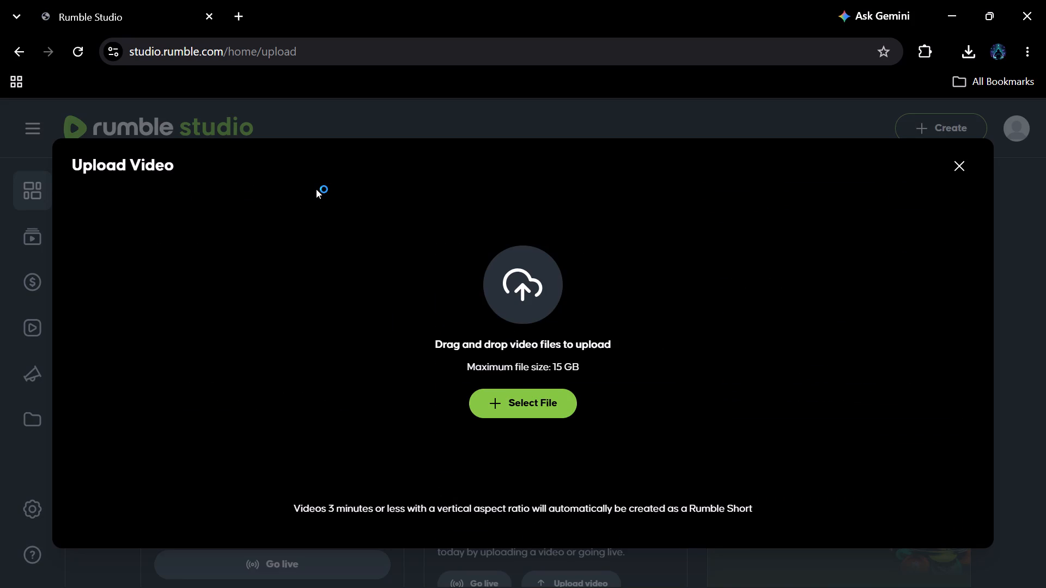
left_click(497, 413)
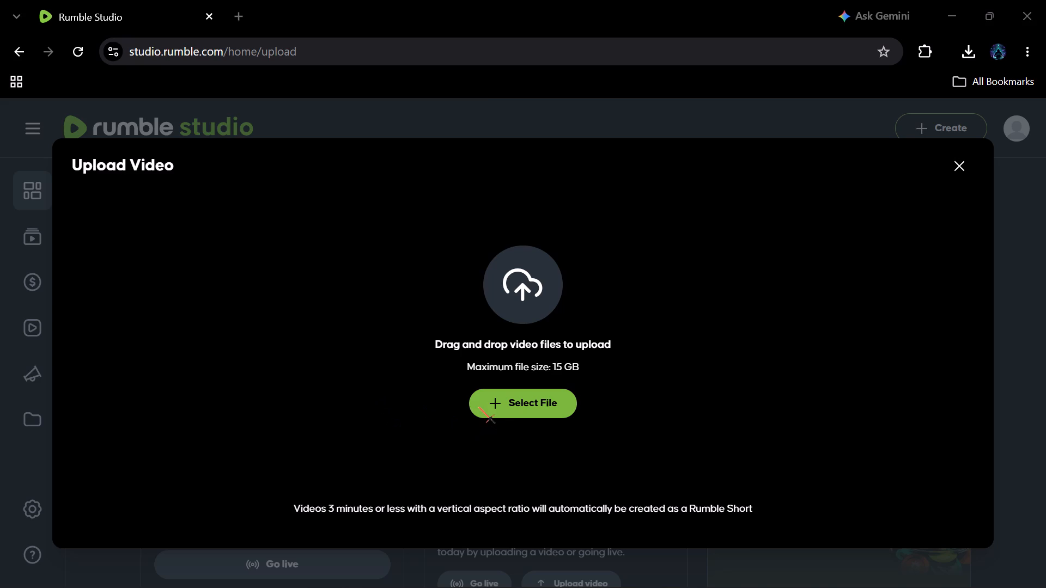